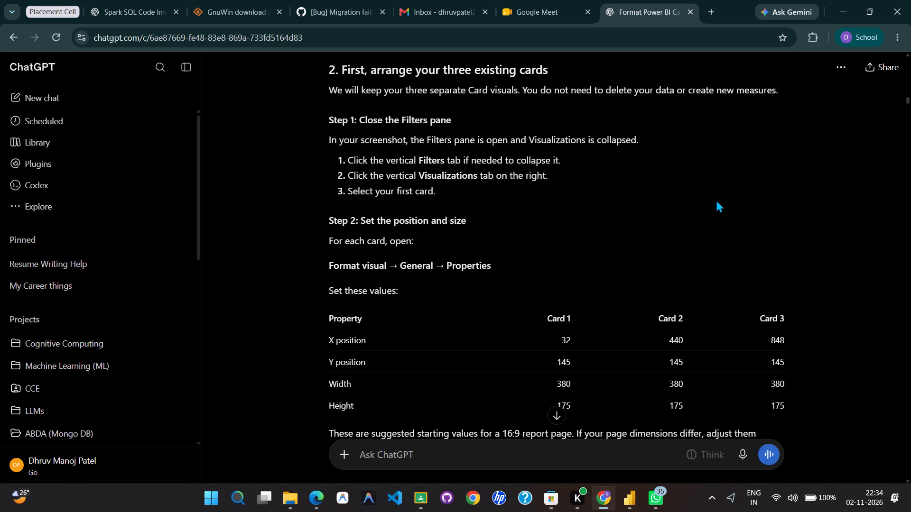
Open the Windows notification center to view the pending notifications.
left_click(878, 509)
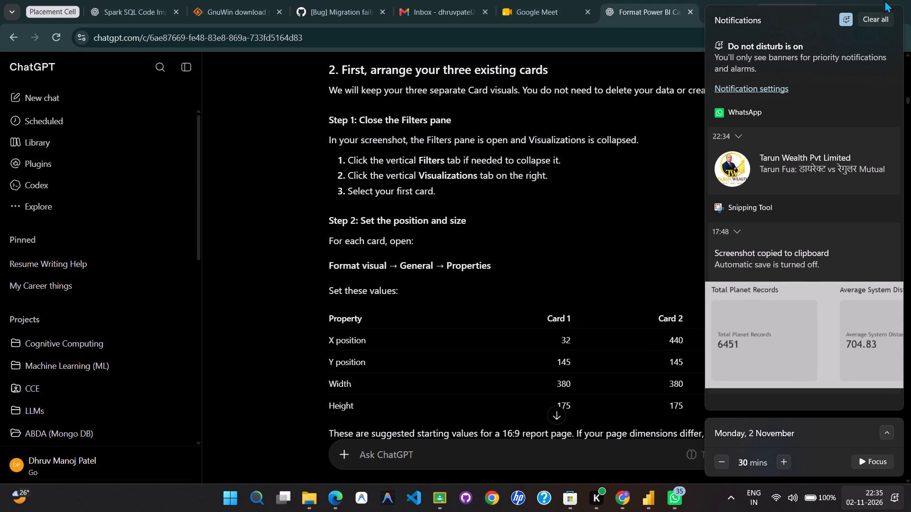
Clear all notifications from the Windows notification center.
left_click(883, 20)
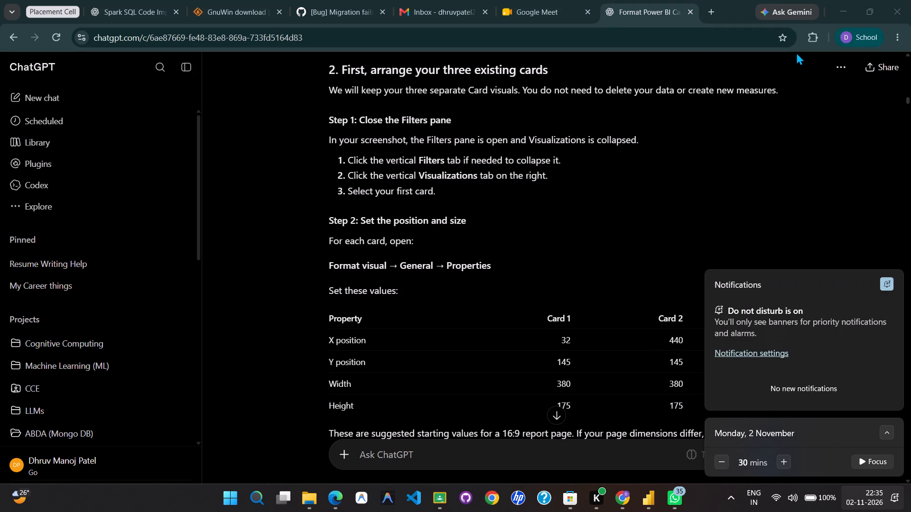
Dismiss the Windows notification center and return to the ChatGPT conversation in Chrome.
left_click(729, 17)
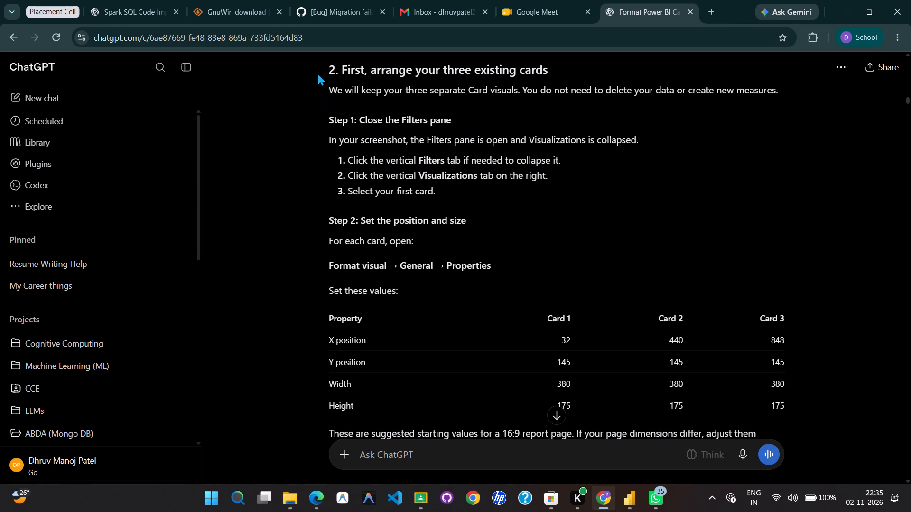
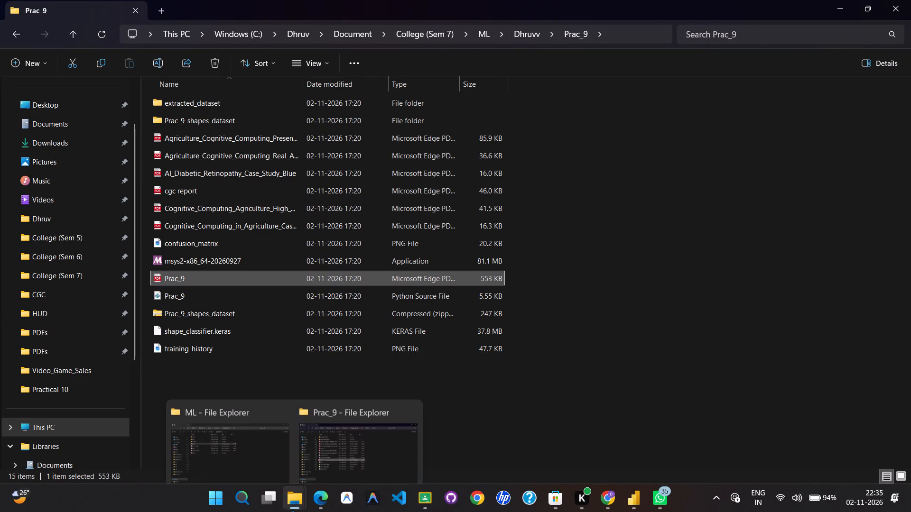
Switch to the File Explorer window showing the ML folder and close it.
left_click(233, 417)
left_click(910, 0)
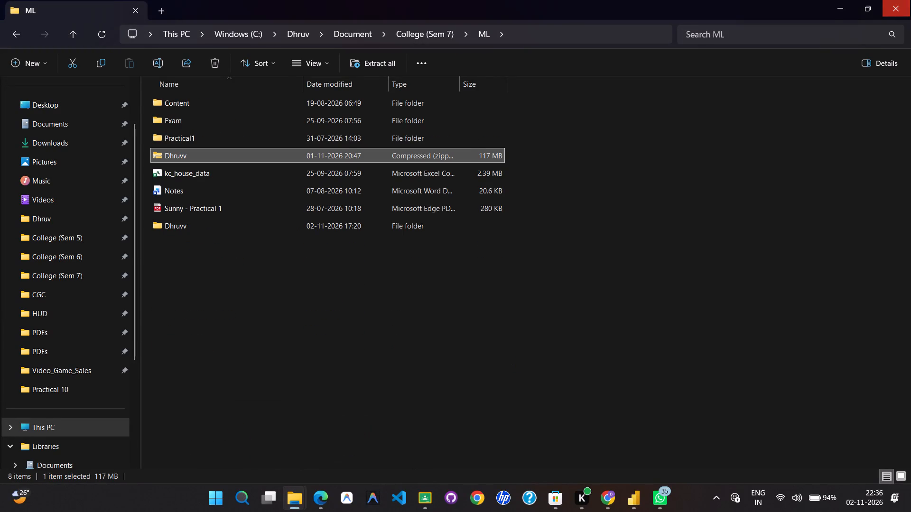
Go to the Practical 10 folder inside College (Sem 7) > ABDA > Practicals.
left_click(423, 37)
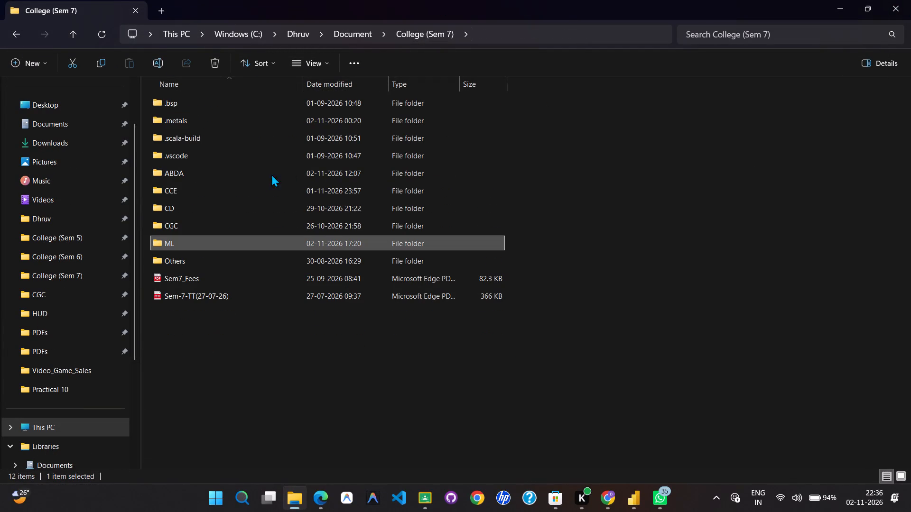
double_click(243, 169)
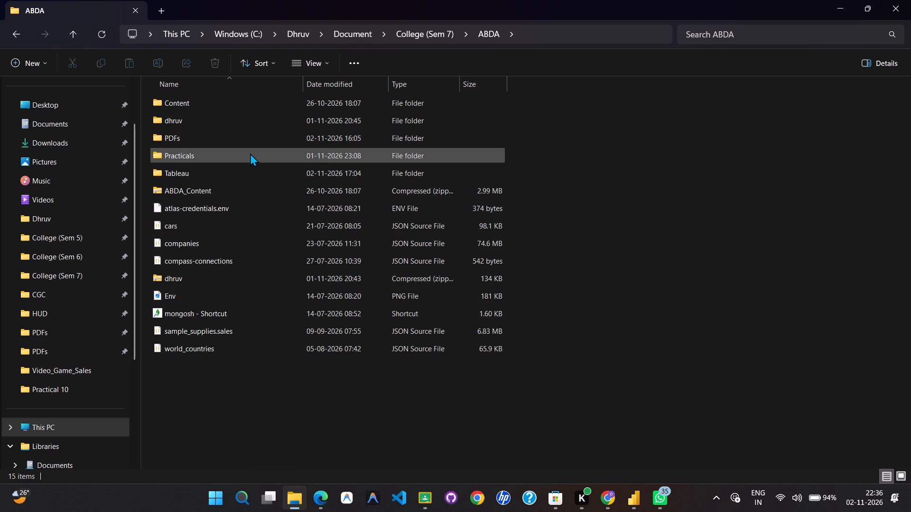
double_click(250, 153)
left_click(203, 209)
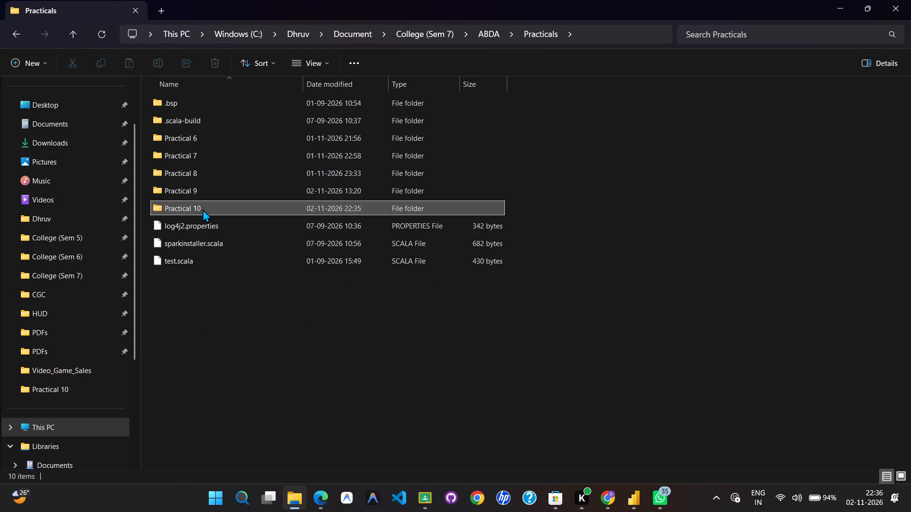
double_click(203, 209)
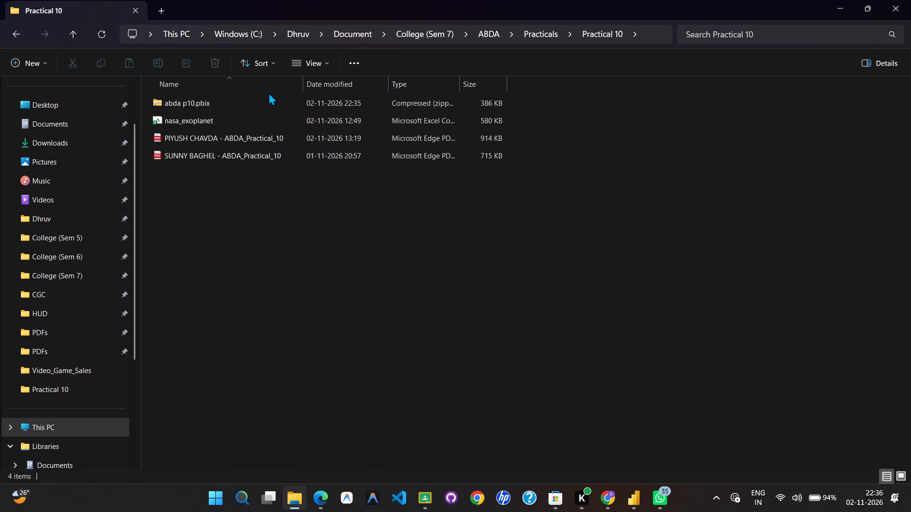
Open the compressed abda p10.pbix archive in the Practical 10 folder to view its contents.
left_click(261, 108)
double_click(261, 108)
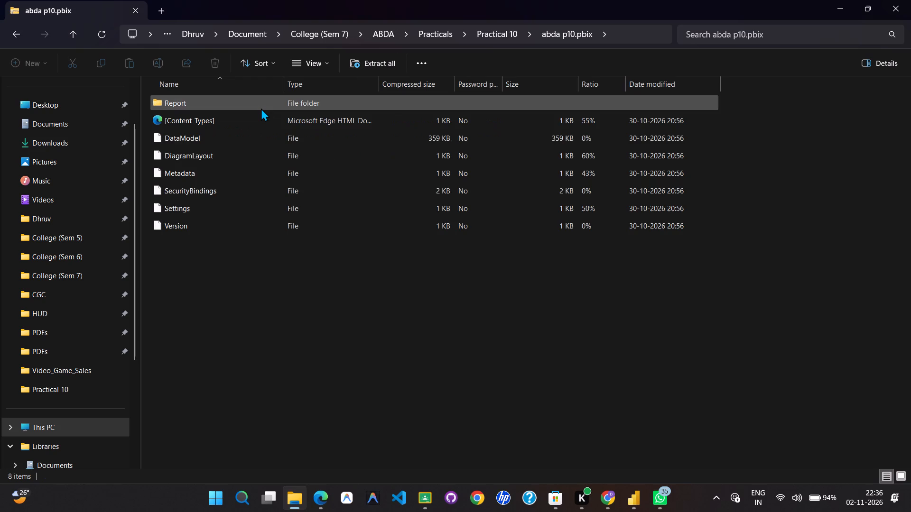
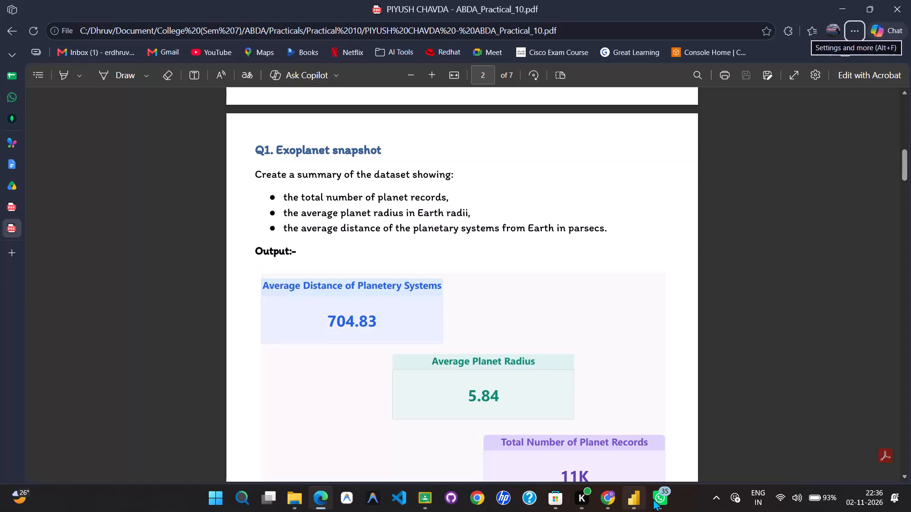
Examine the question outputs in the classmate's ABDA_Practical_10 PDF, from the Q1 exoplanet snapshot through the Q6 nearby systems table.
left_click(716, 287)
scroll(716, 287, "down", 1)
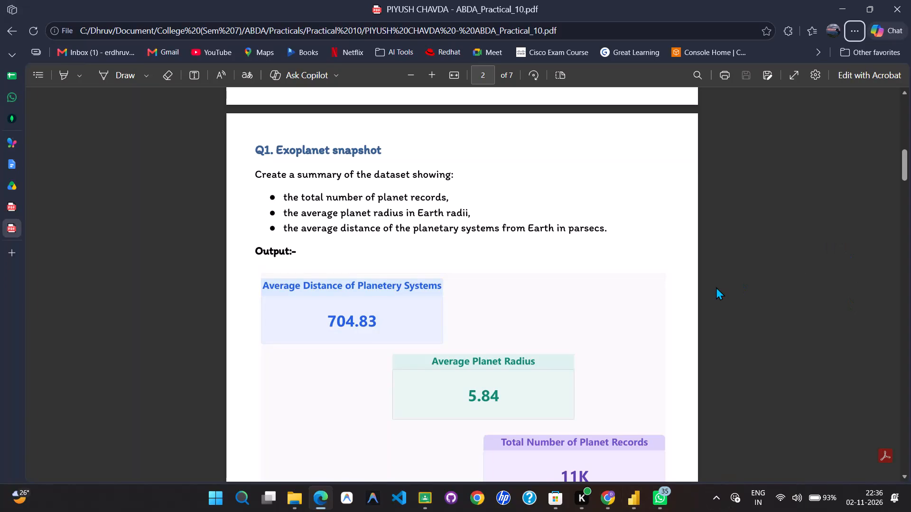
scroll(716, 287, "down", 3)
left_click(850, 511)
left_click(883, 22)
left_click(502, 312)
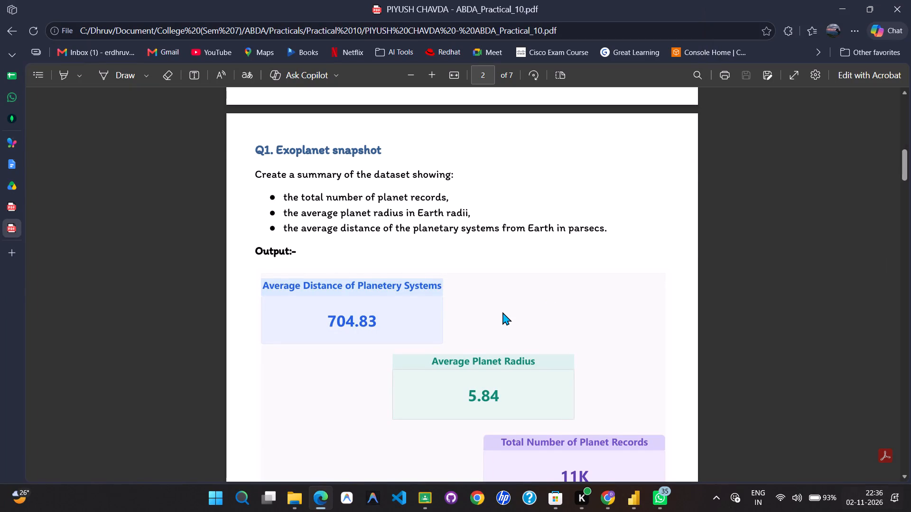
scroll(502, 312, "down", 13)
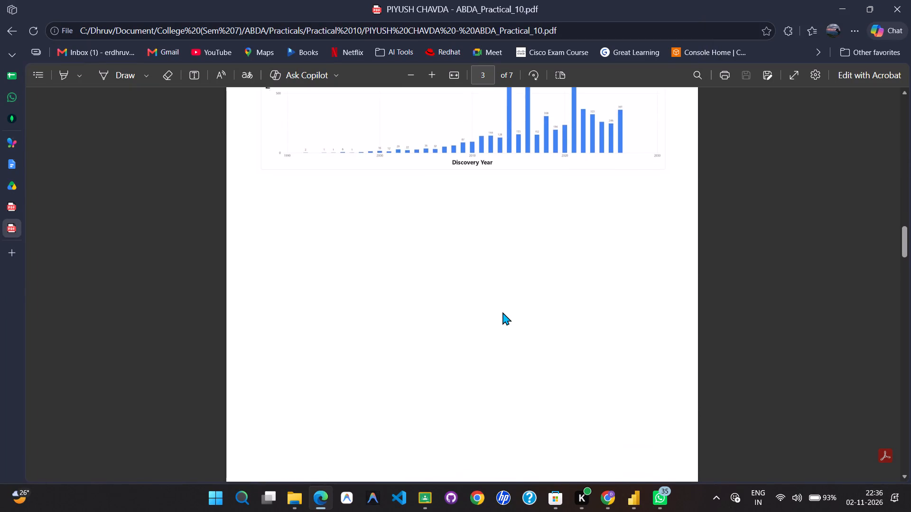
scroll(502, 312, "down", 9)
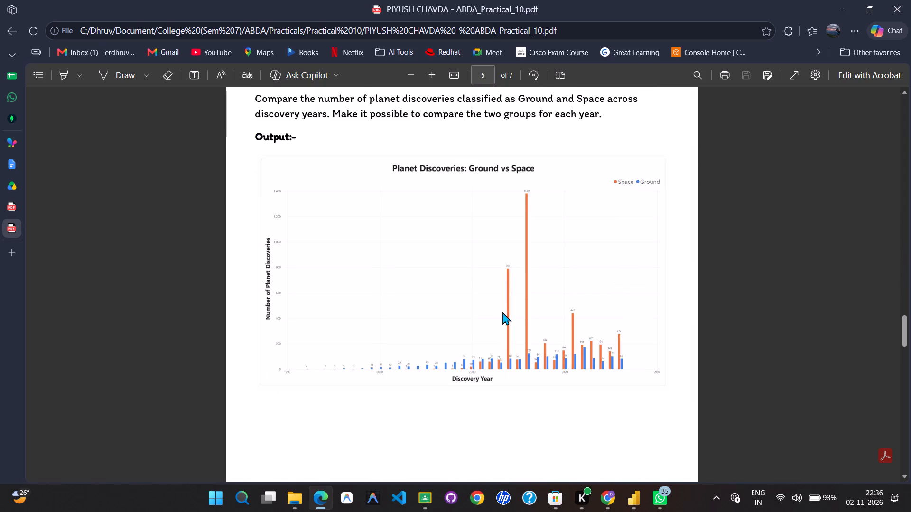
scroll(502, 312, "down", 10)
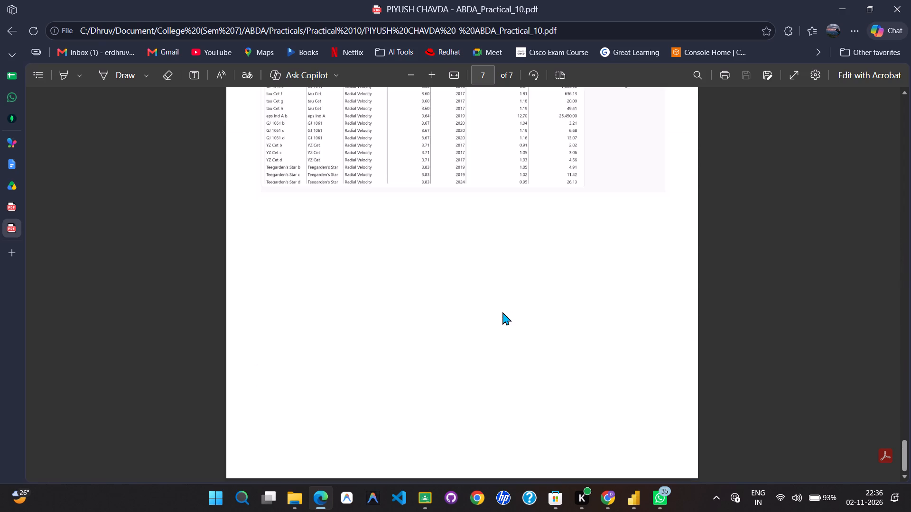
scroll(502, 312, "up", 4)
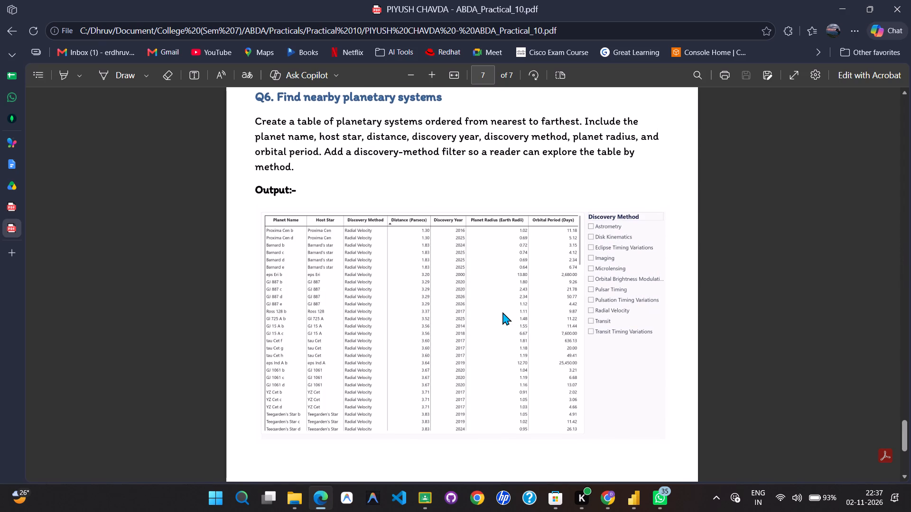
scroll(502, 312, "up", 20)
scroll(502, 312, "up", 7)
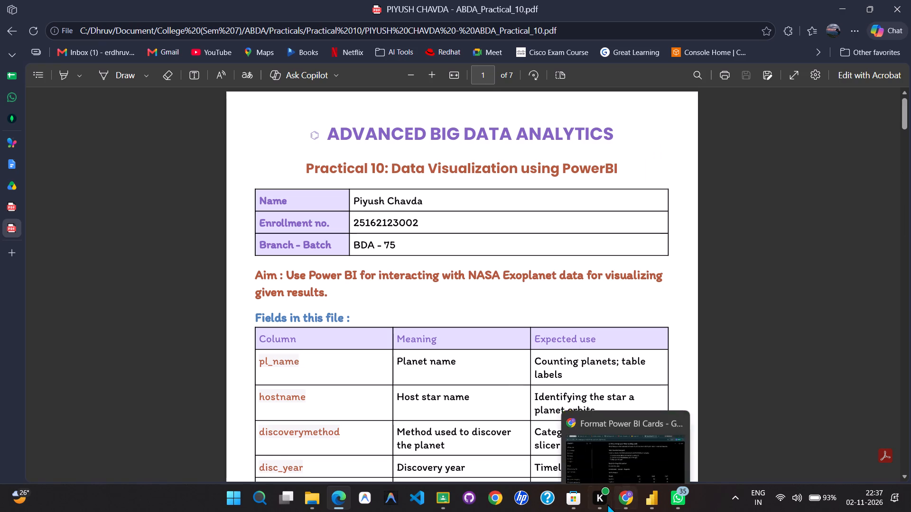
Switch to Power BI Desktop to view the three summary cards on Page 1 of the untitled report.
left_click(621, 504)
left_click(621, 504)
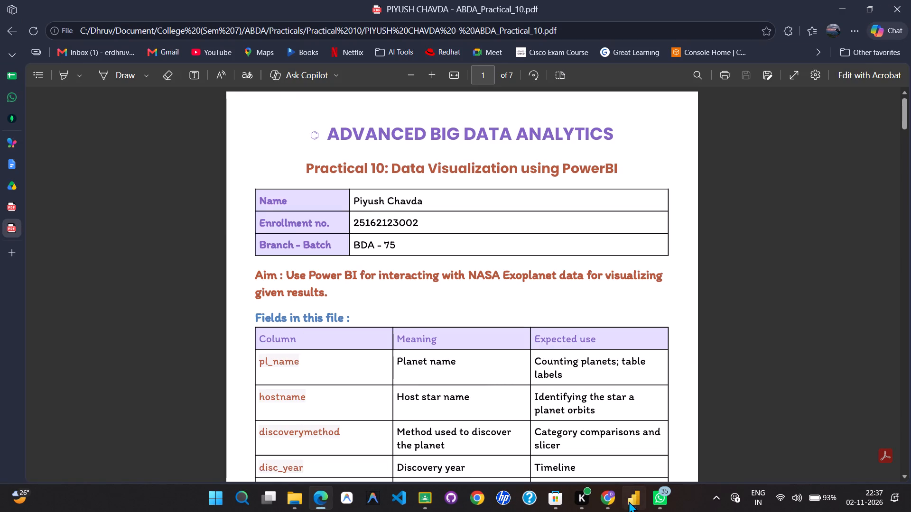
left_click(634, 500)
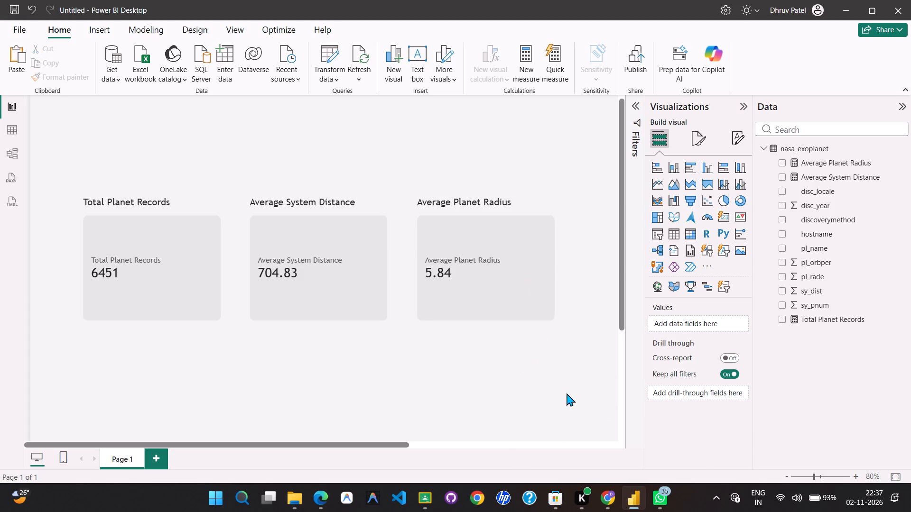
Switch to Edge and review the Q1 exoplanet snapshot and following questions in the user's own ABDA_Practical_10 Google Docs document.
left_click(325, 500)
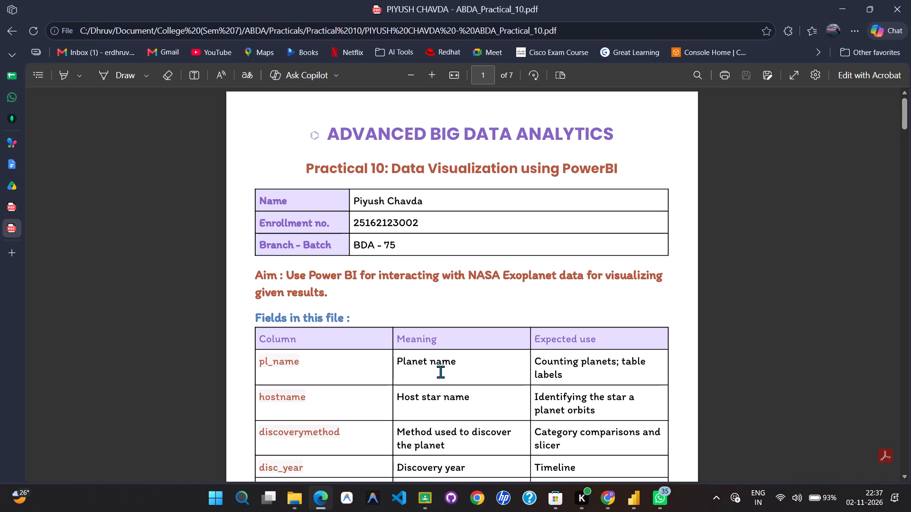
left_click(14, 171)
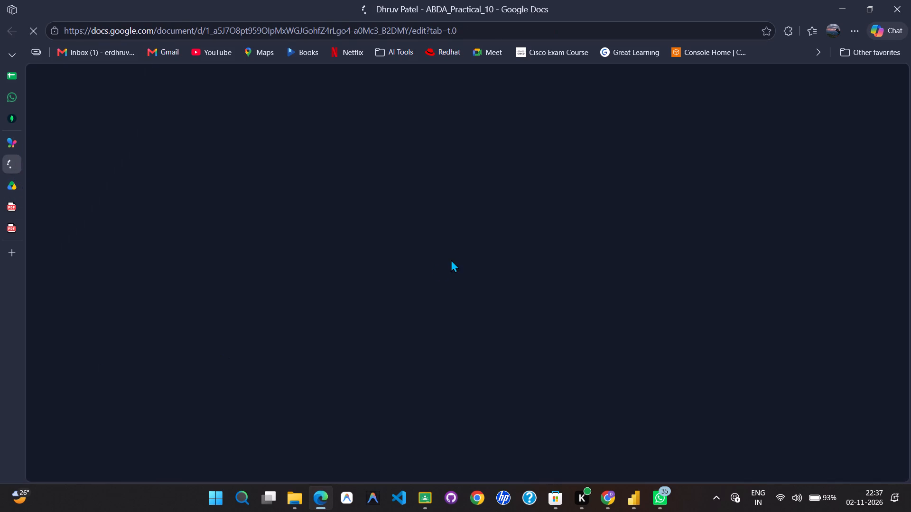
scroll(487, 340, "down", 4)
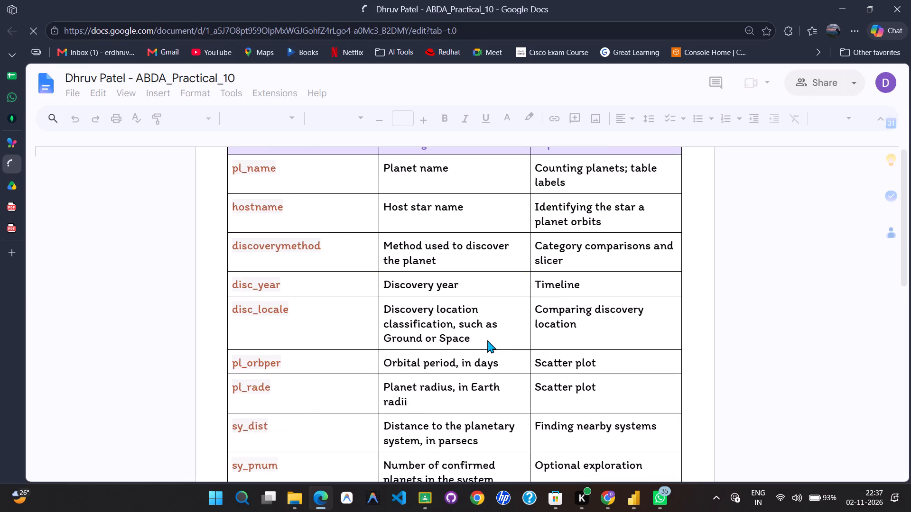
scroll(487, 340, "down", 5)
scroll(487, 340, "up", 1)
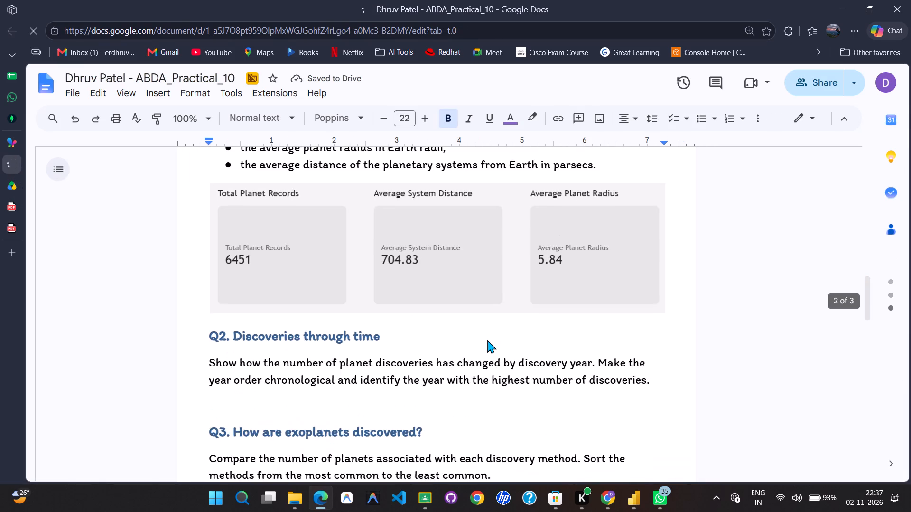
scroll(487, 340, "up", 2)
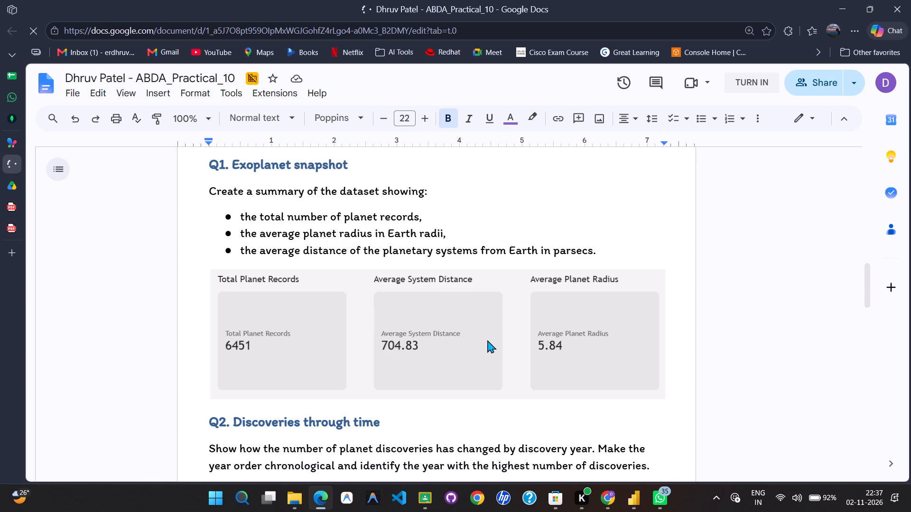
scroll(487, 340, "up", 1)
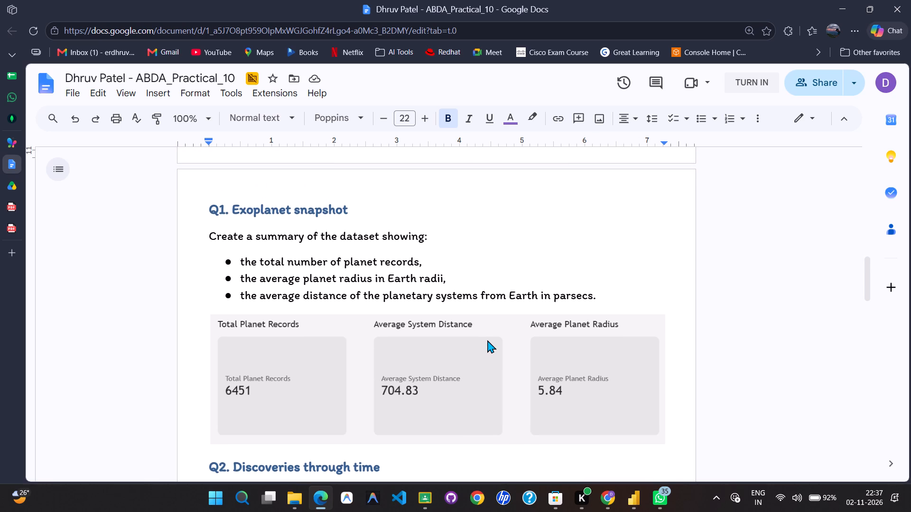
Switch back to Power BI Desktop and bring up the choices for opening an existing report file.
key("alt+Tab")
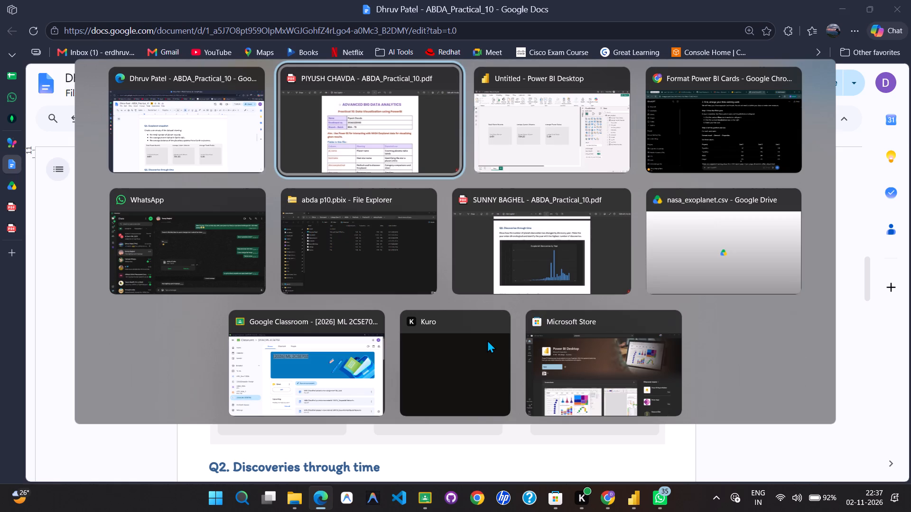
key("alt+Tab")
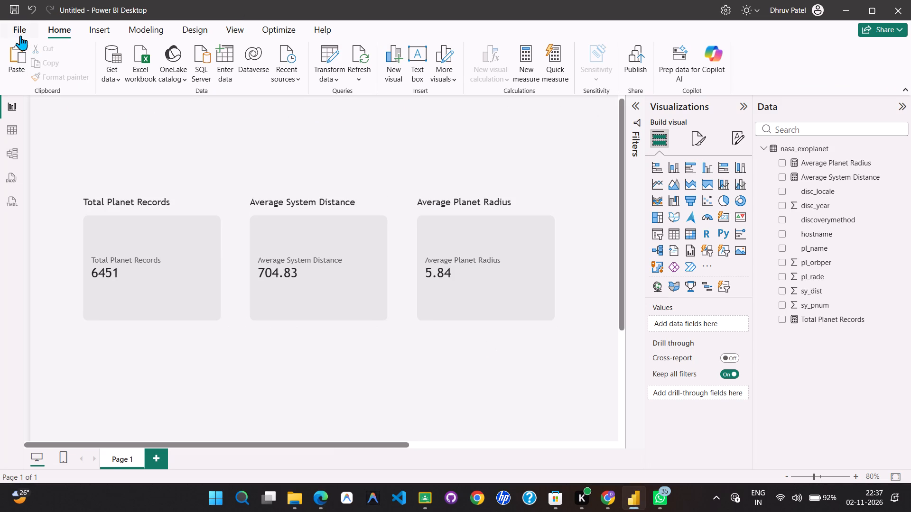
left_click(21, 32)
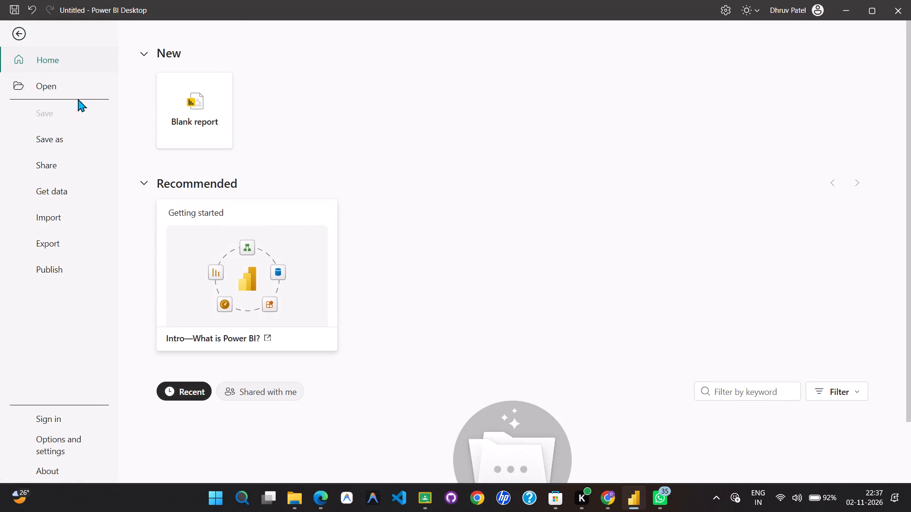
left_click(78, 93)
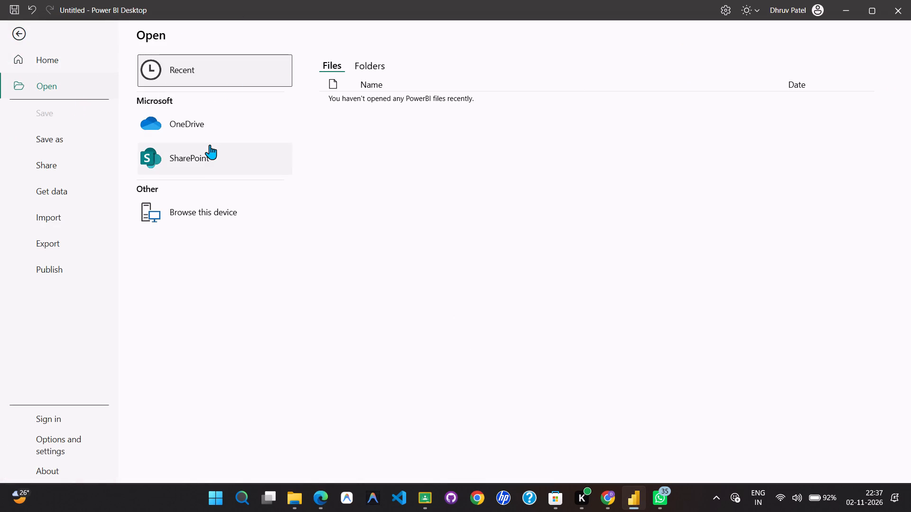
Check the Practical 10 folder on this device for a Power BI report file, without opening anything.
left_click(214, 209)
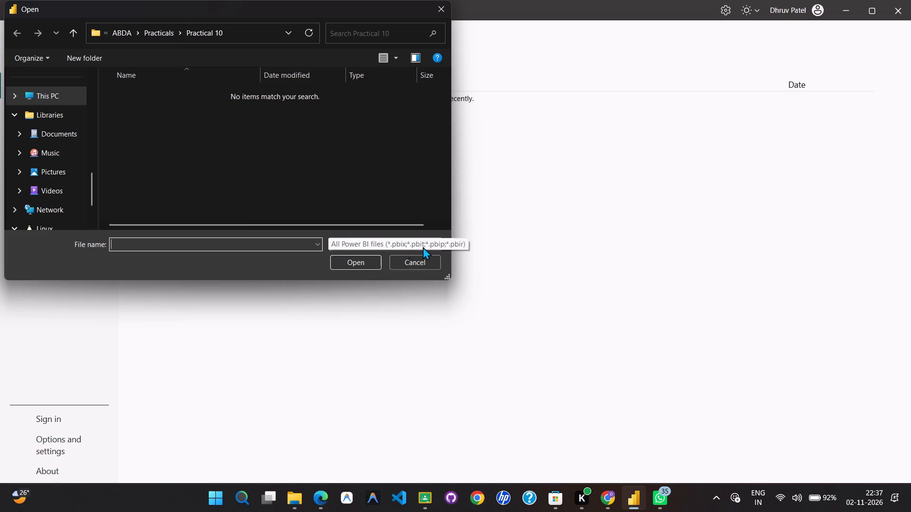
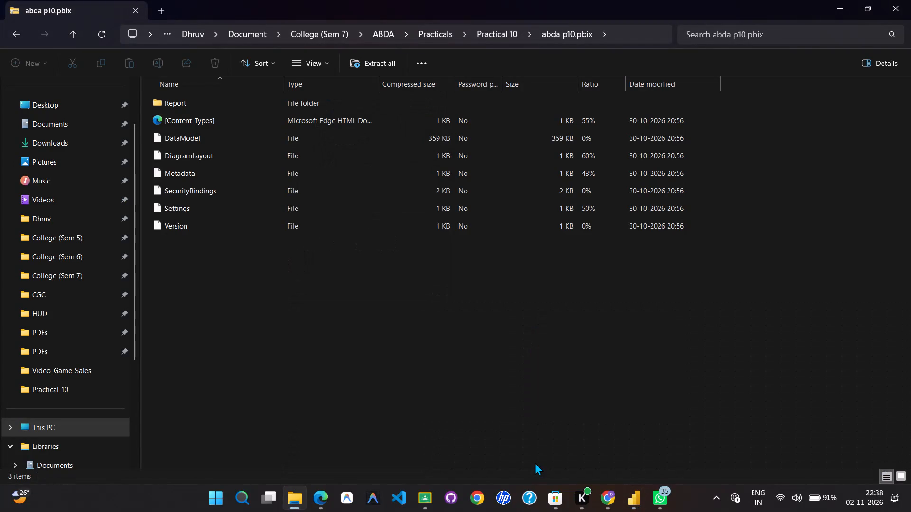
In File Explorer, return to the Practical 10 folder and bring up the extraction options for the abda p10.pbix archive.
key("BackSpace")
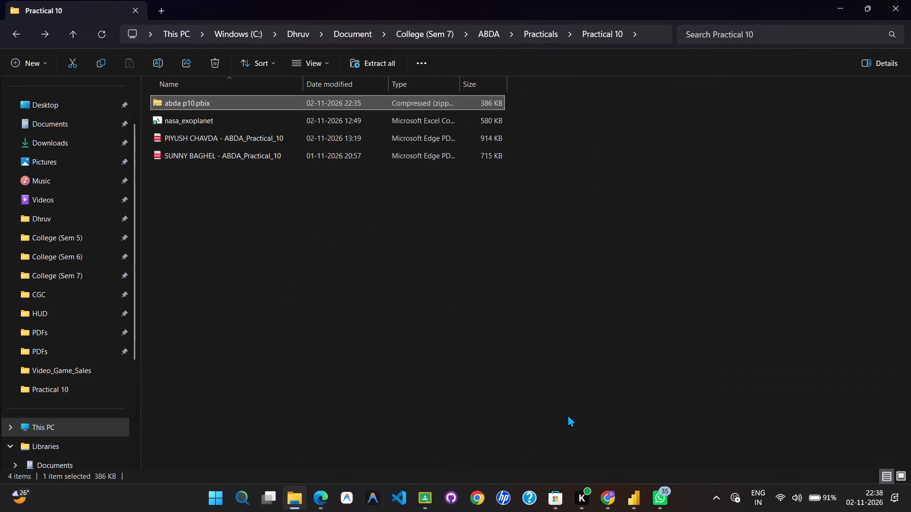
left_click(375, 60)
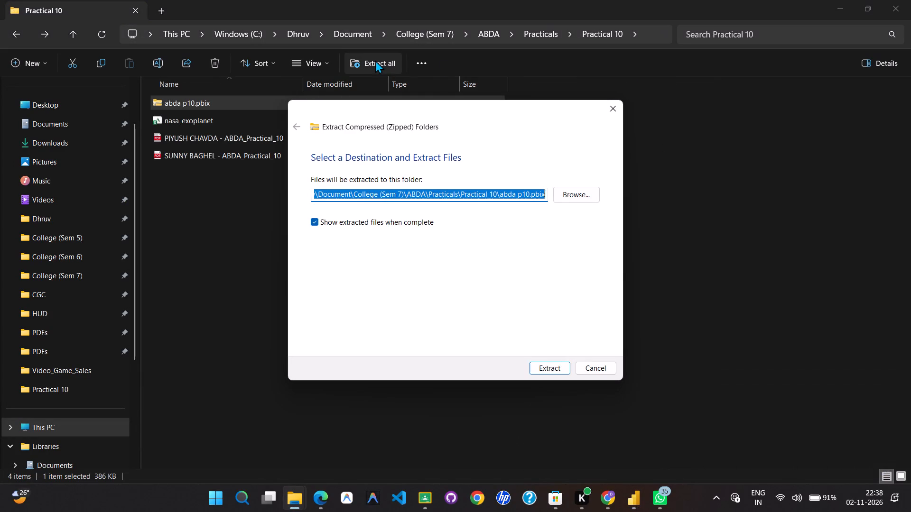
Extract the abda p10.pbix archive into an abda p10.pbix folder inside Practical 10 and show the extracted files.
key("Return")
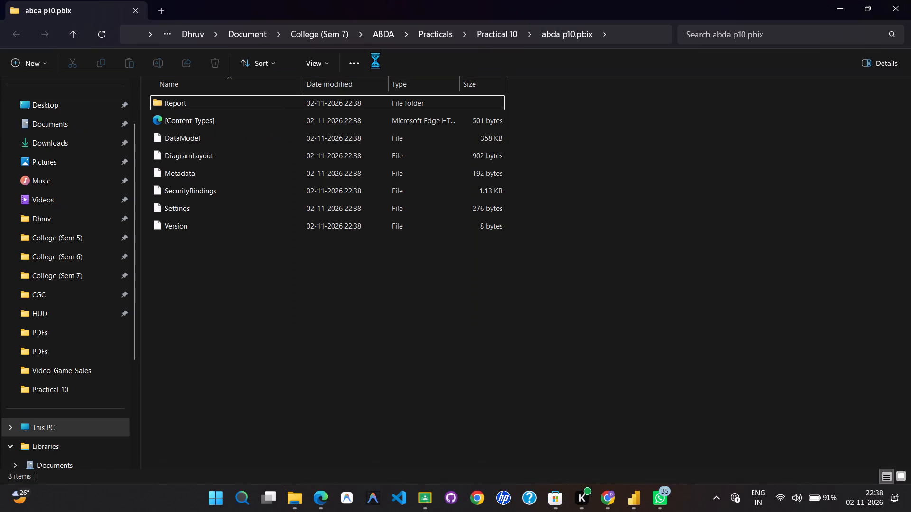
left_click(549, 37)
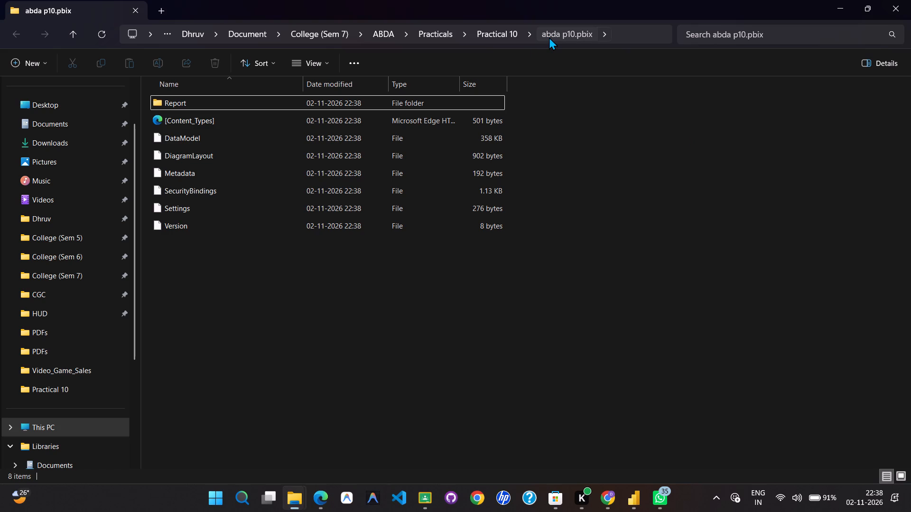
left_click(432, 334)
Switch to Power BI Desktop and look for an openable report file in the extracted abda p10.pbix folder, down through Report, definition and pages.
key("alt+Tab")
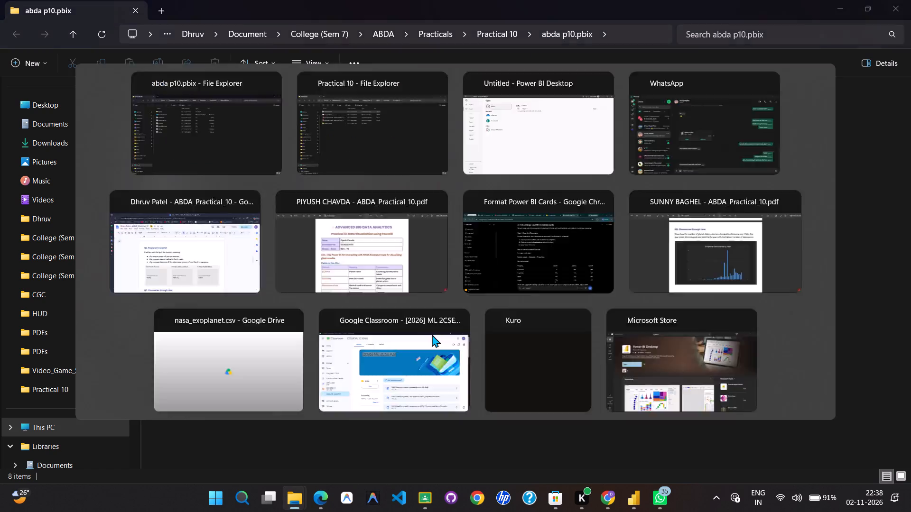
key("alt+Tab")
key("alt+Tab")
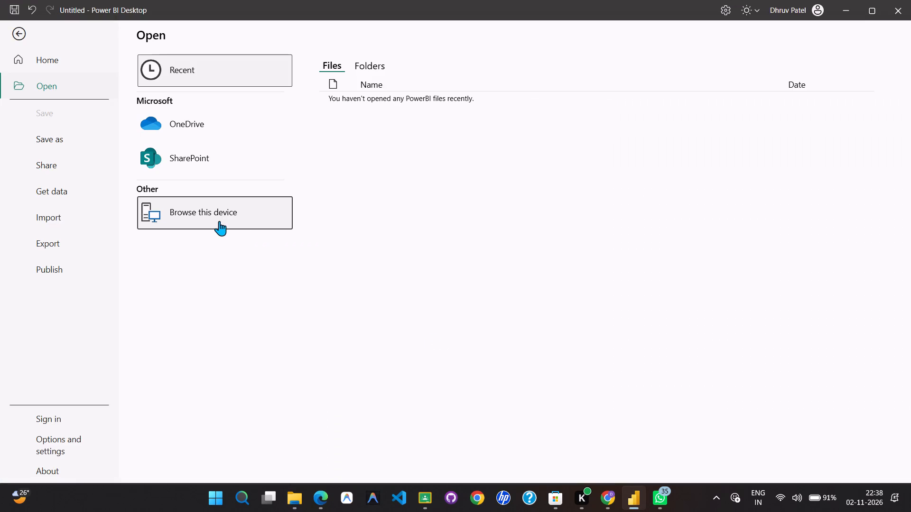
left_click(216, 219)
double_click(234, 92)
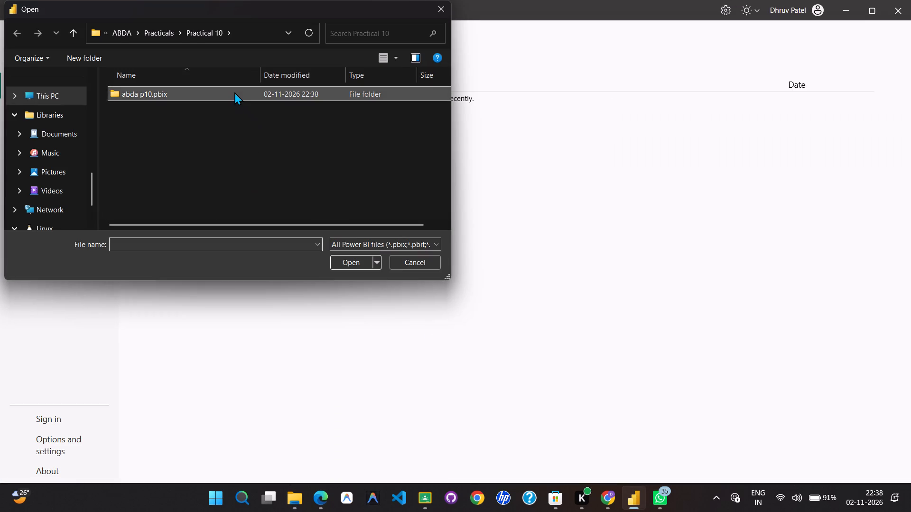
double_click(234, 92)
double_click(234, 92)
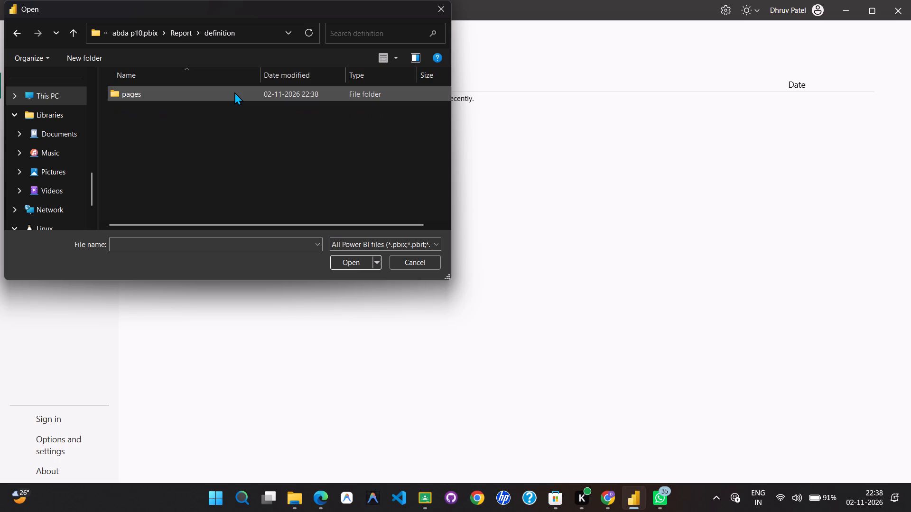
double_click(234, 92)
double_click(234, 92)
key("Escape")
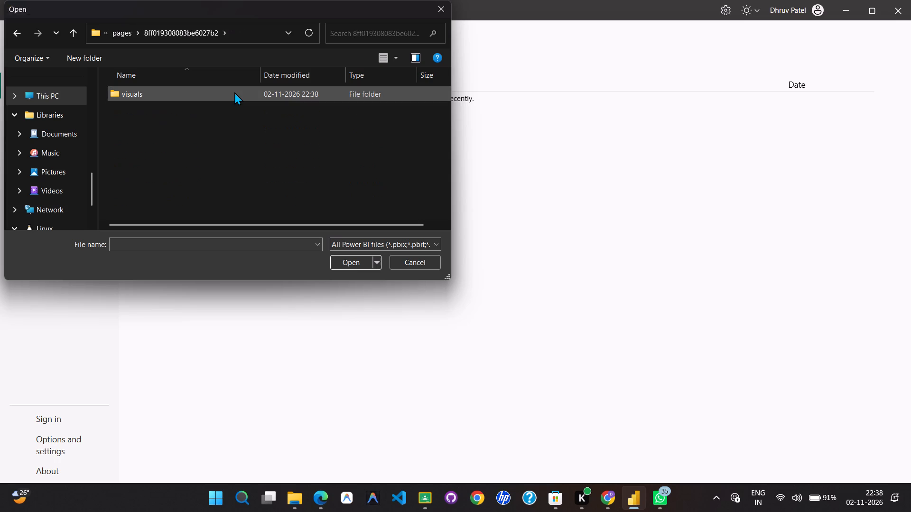
Leave the report file selection without opening anything and switch to the Practical 10 folder in File Explorer.
key("Escape")
key("alt+Tab")
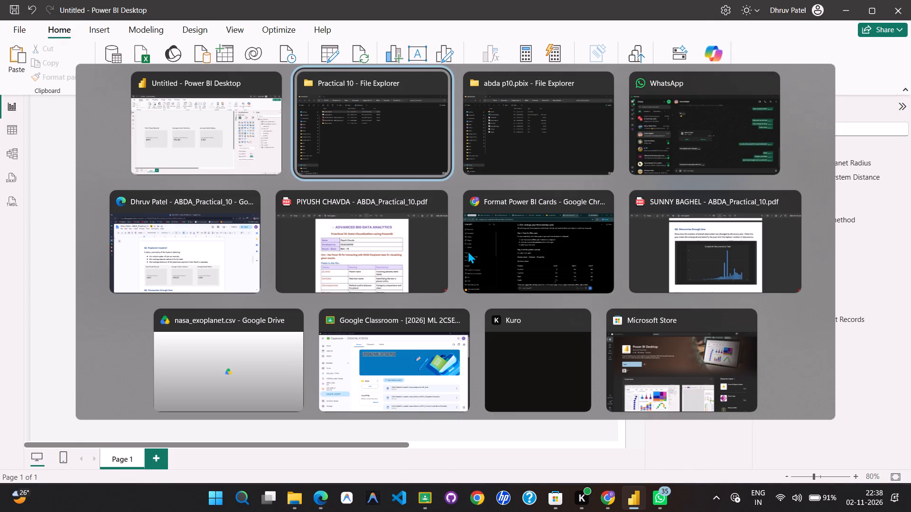
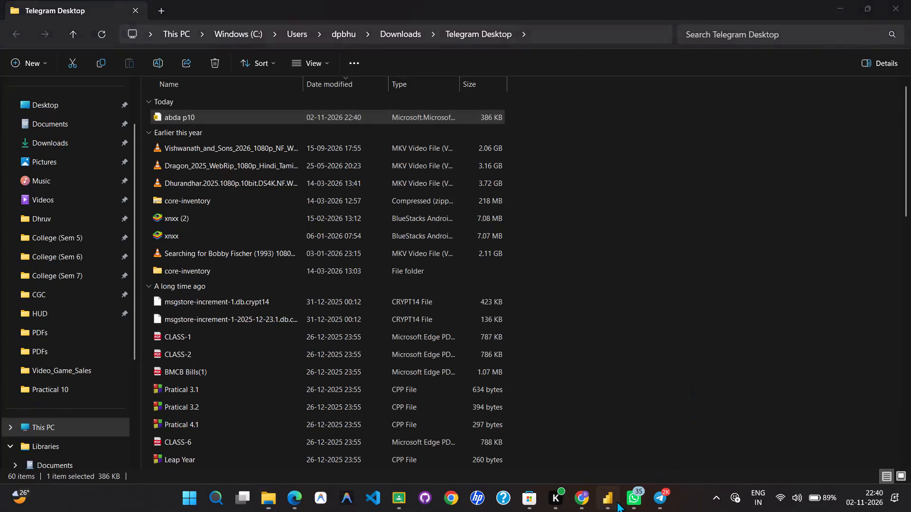
In Power BI Desktop, start opening an existing report and browse this device for the report file.
left_click(25, 29)
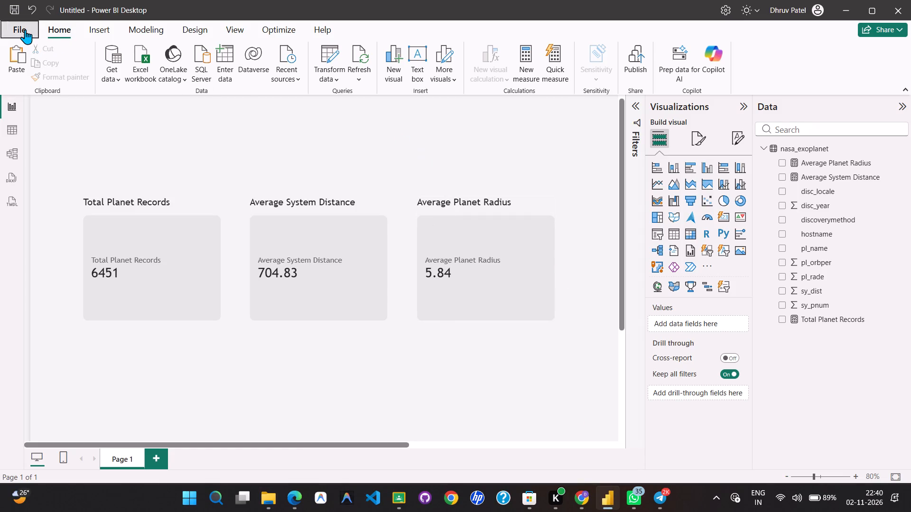
left_click(56, 95)
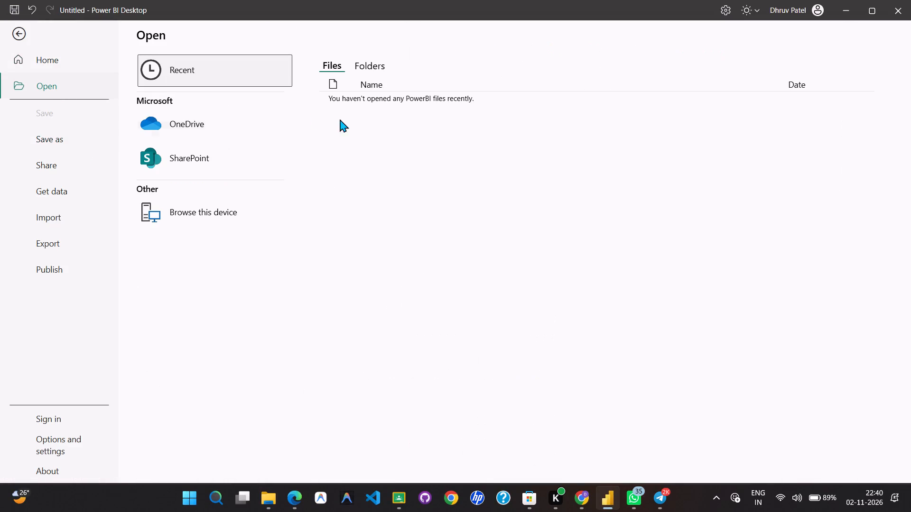
left_click(232, 207)
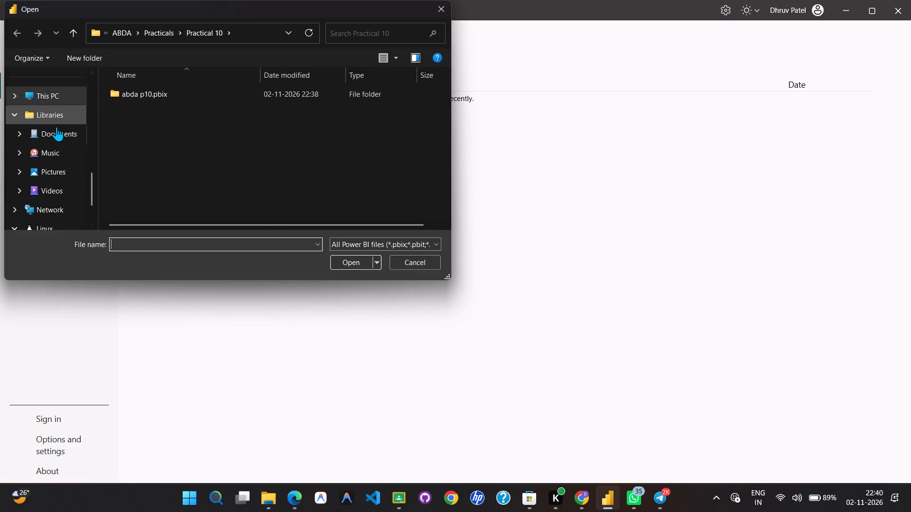
Open the abda p10 report from the Telegram Desktop folder in Downloads.
scroll(56, 127, "up", 3)
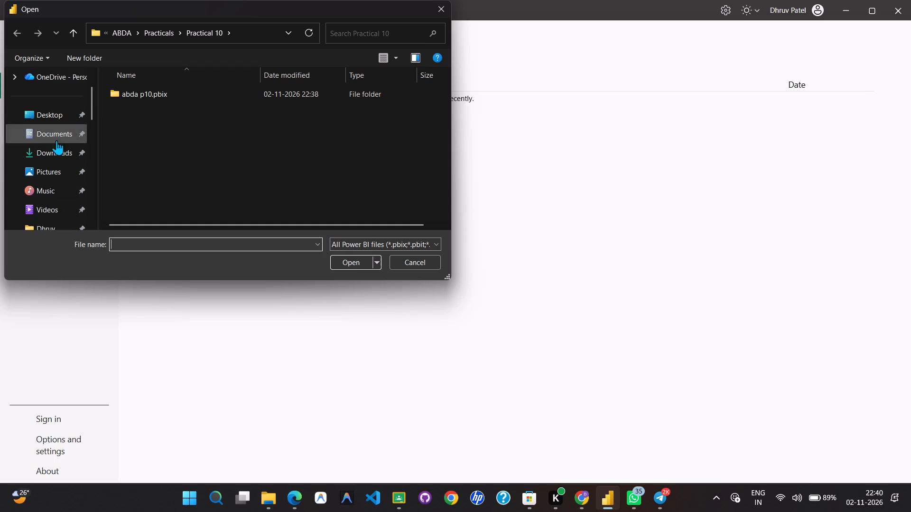
left_click(56, 151)
double_click(135, 105)
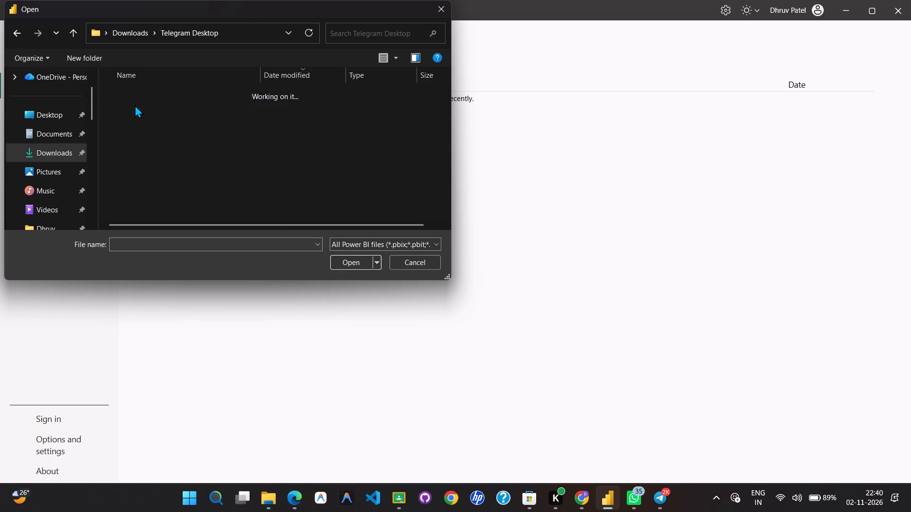
double_click(139, 105)
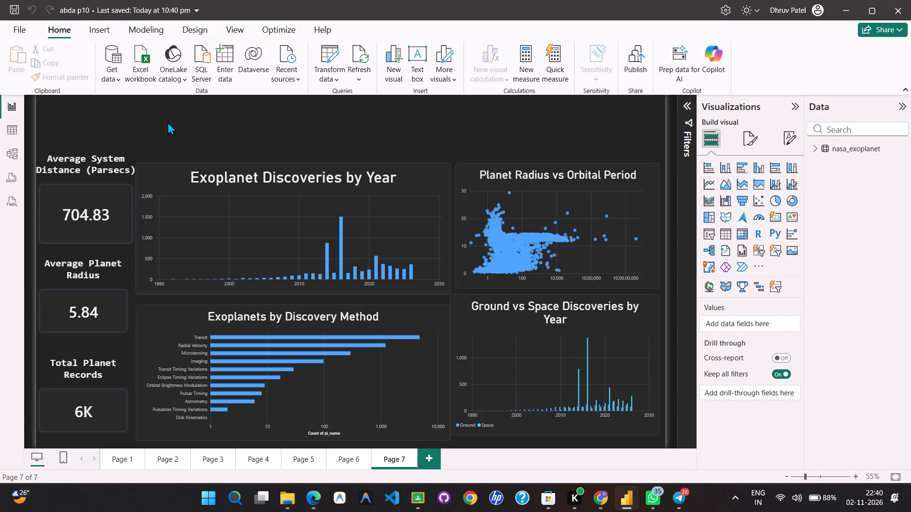
Starting from Page 1, change the report's design theme to a light one with dark teal and gold chart colours.
left_click(130, 463)
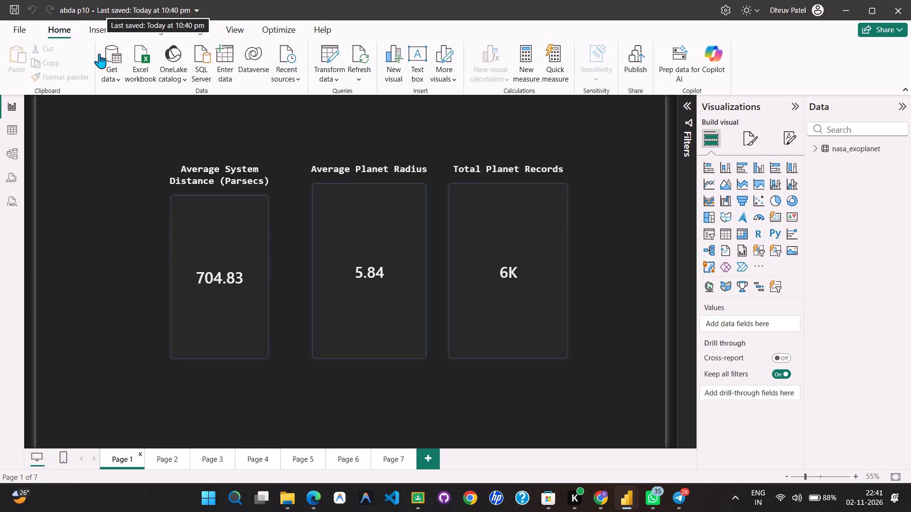
left_click(193, 29)
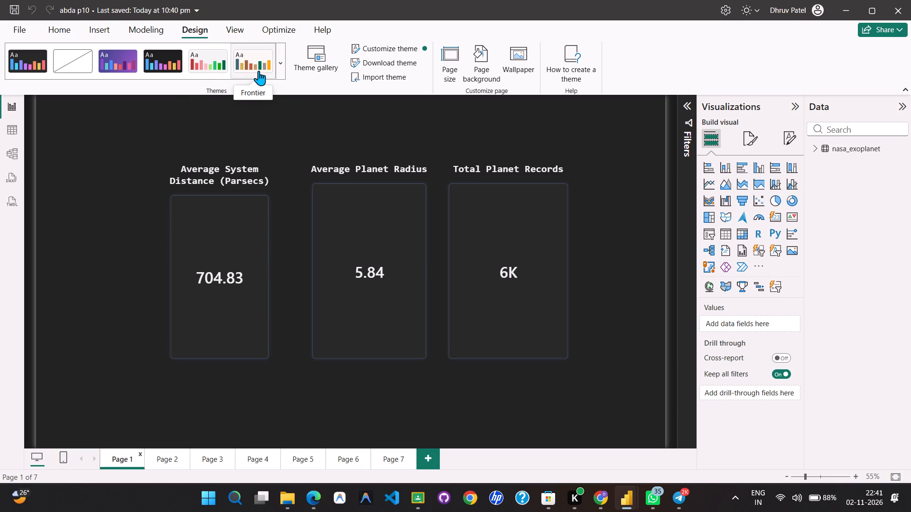
Switch to File Explorer and copy the abda p10 report file from the Telegram Desktop folder into its parent Downloads folder.
left_click(279, 511)
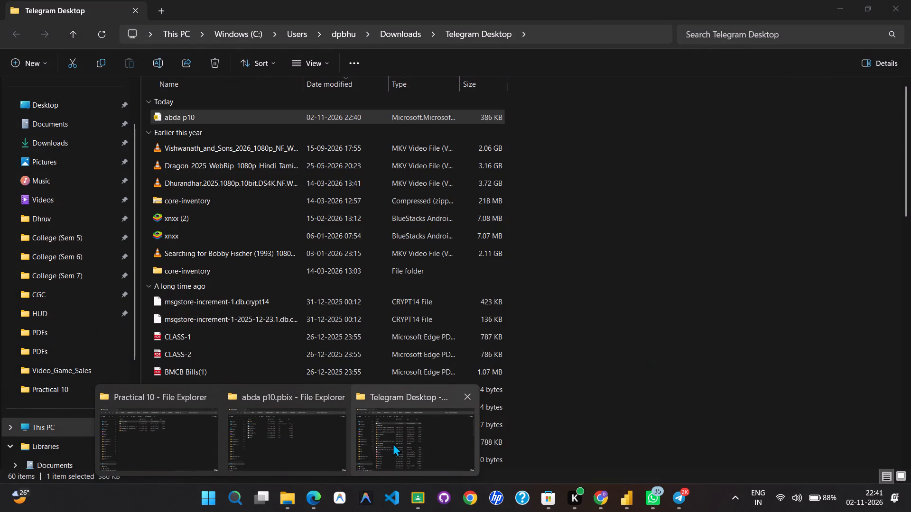
left_click(389, 443)
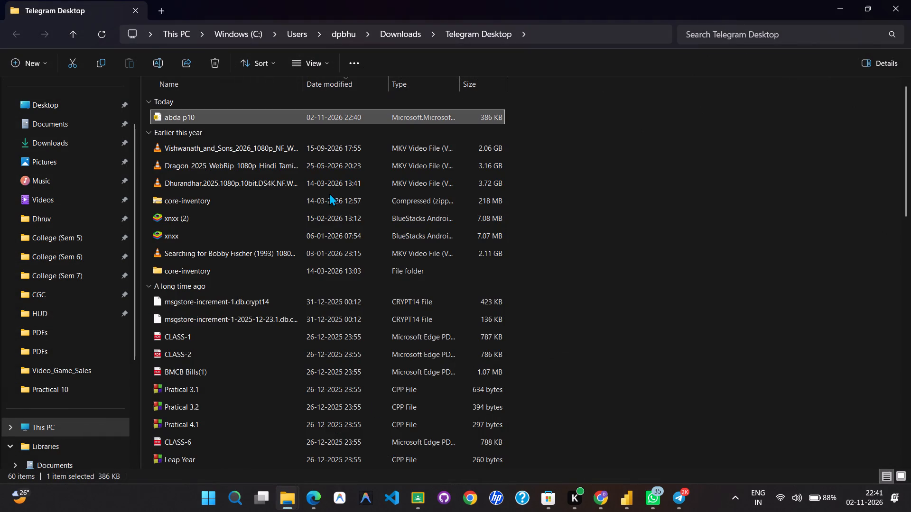
key("ctrl+c")
key("BackSpace")
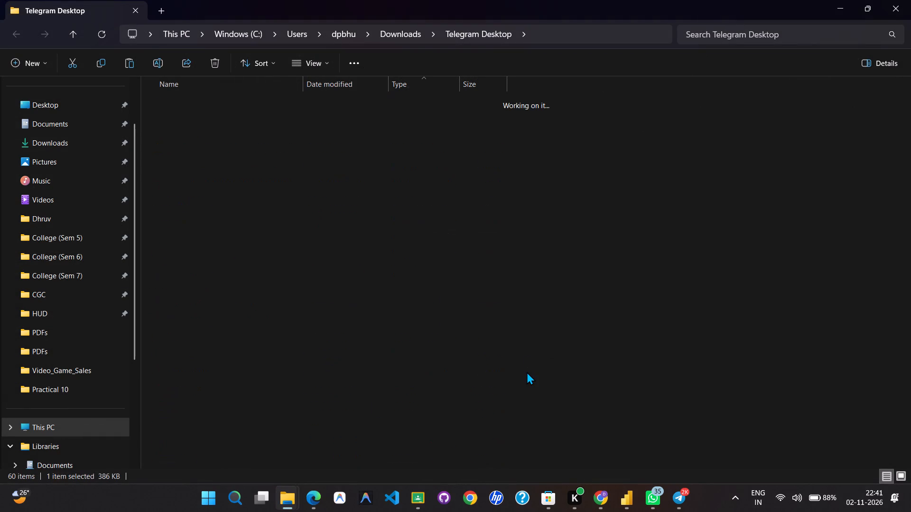
key("ctrl+v")
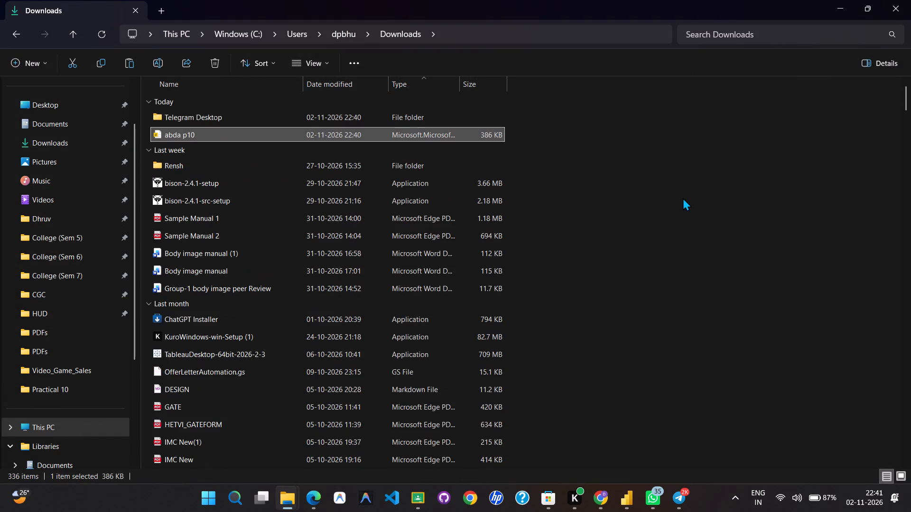
Return to Power BI Desktop, apply the Frontier theme to the report, and check its look on Pages 2 to 5.
key("alt+Tab")
left_click(244, 62)
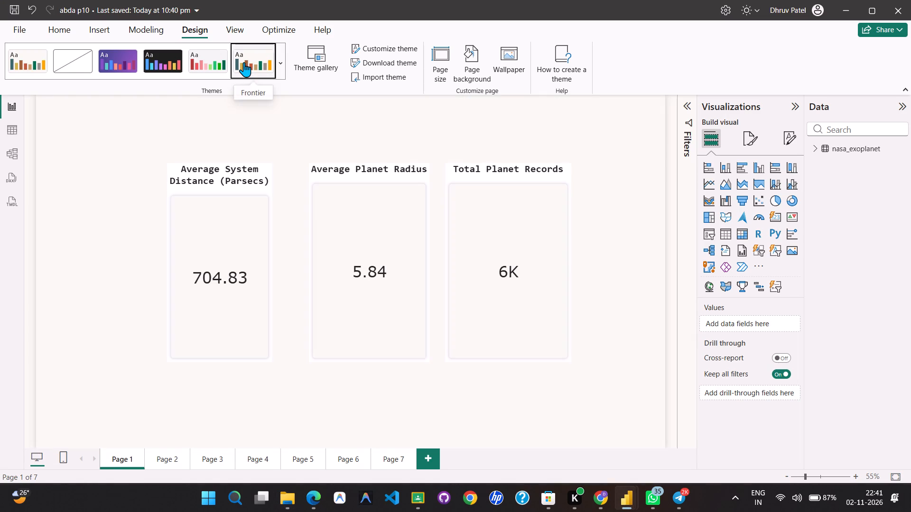
left_click(178, 457)
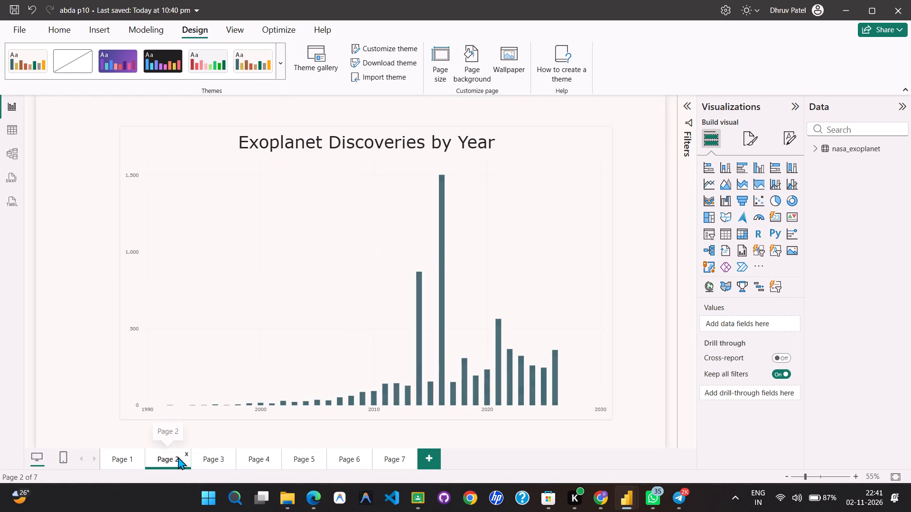
left_click(216, 463)
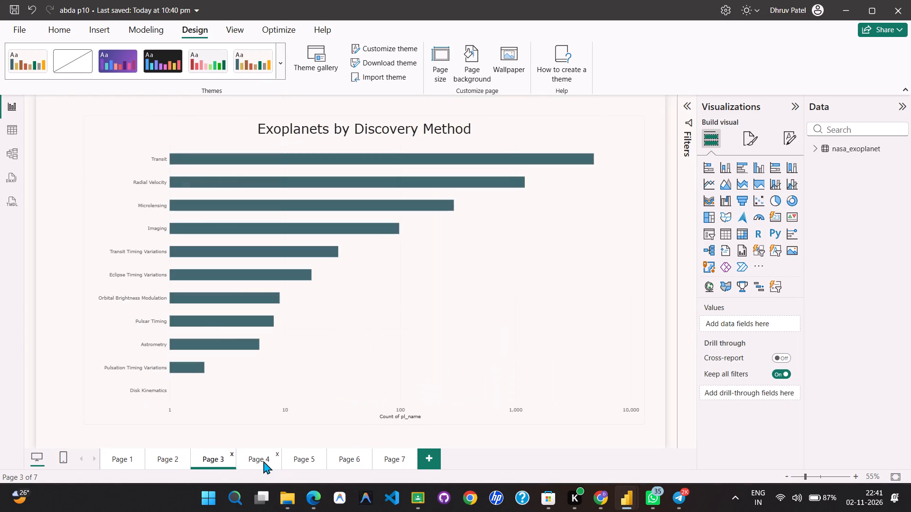
left_click(256, 466)
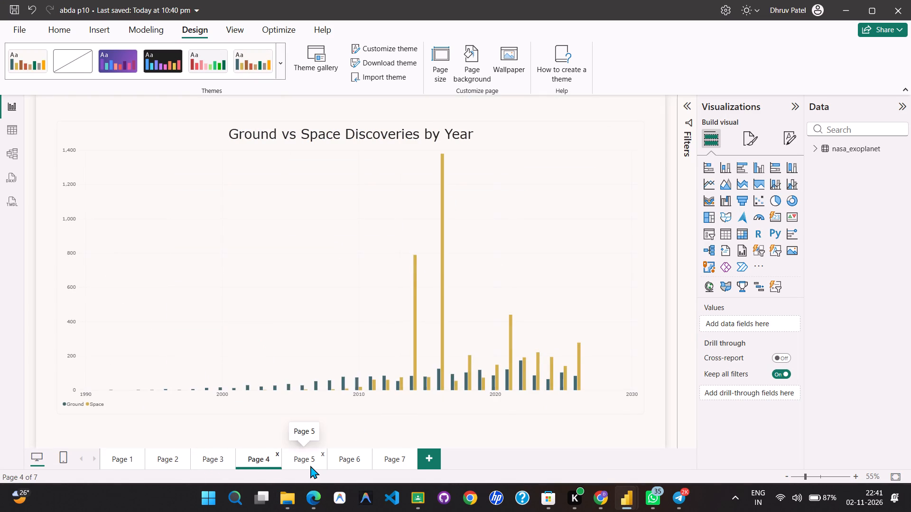
left_click(308, 466)
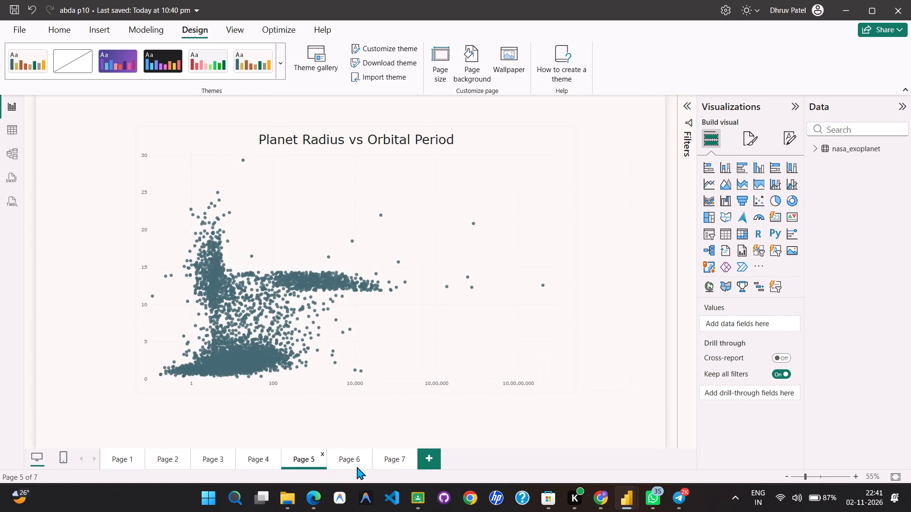
Go back through the report pages to Page 1 and widen the Average System Distance (Parsecs) card to about its neighbours' width.
left_click(257, 458)
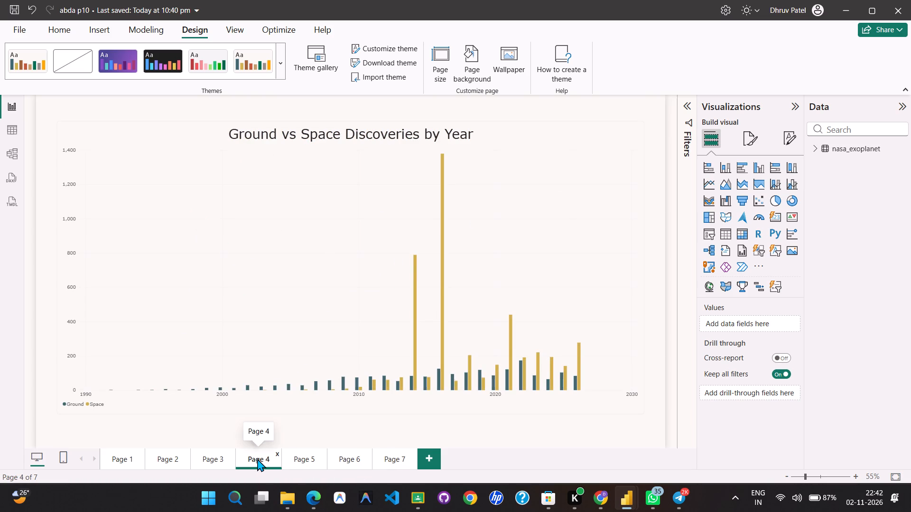
left_click(209, 460)
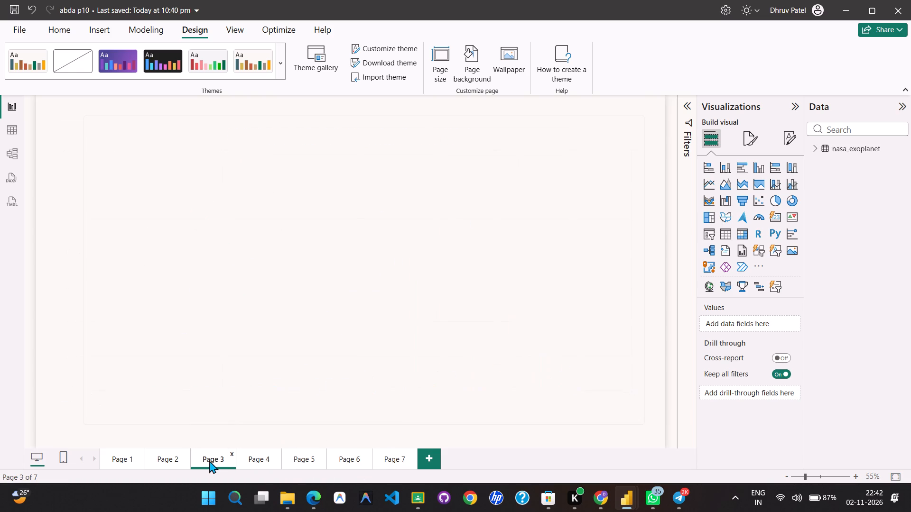
left_click(168, 462)
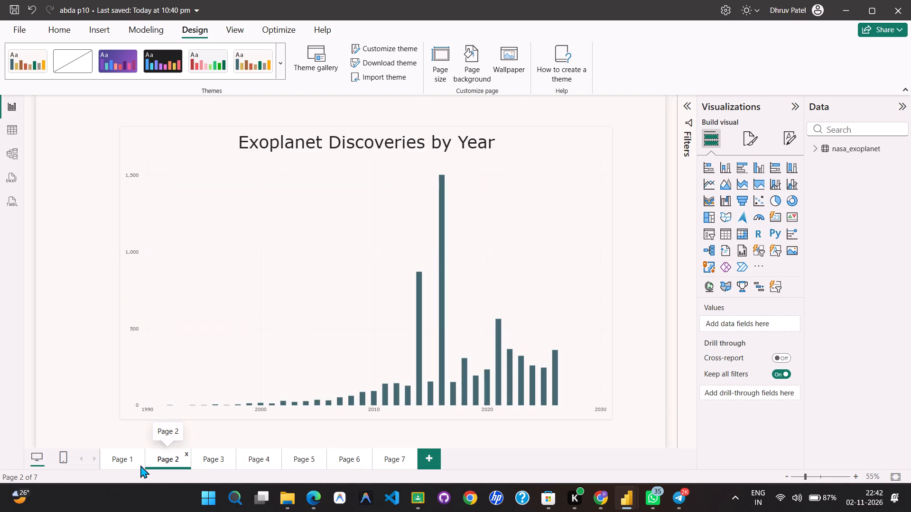
left_click(130, 464)
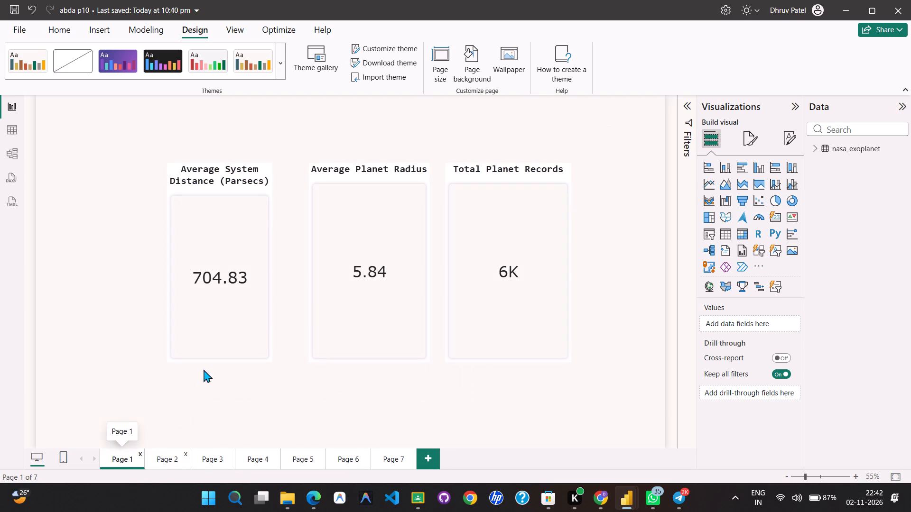
left_click(258, 290)
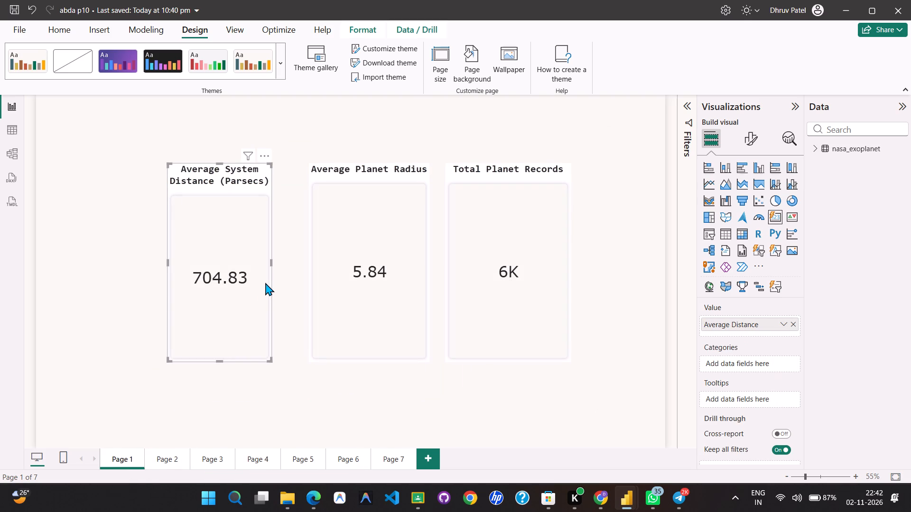
left_click_drag(271, 265, 289, 265)
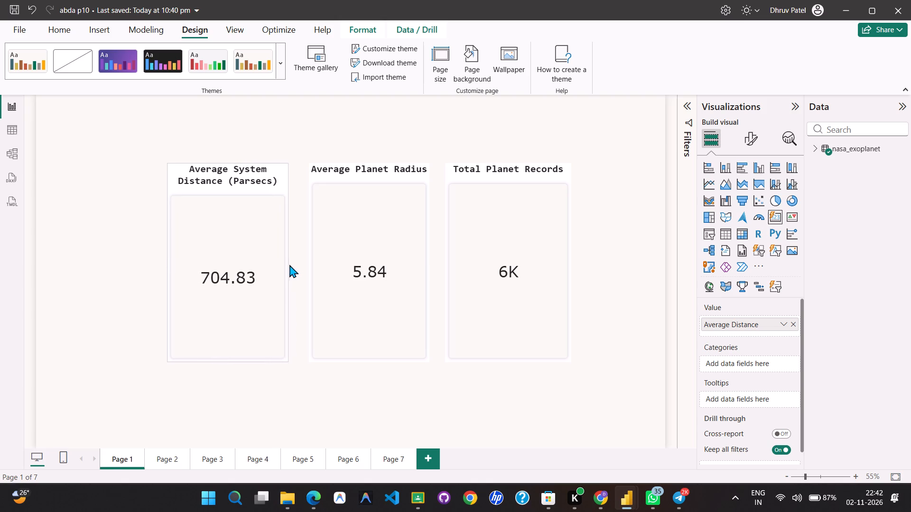
left_click_drag(289, 265, 292, 265)
Review the Page 7 dashboard and the visuals on Pages 1 to 4 in the light theme.
left_click(396, 465)
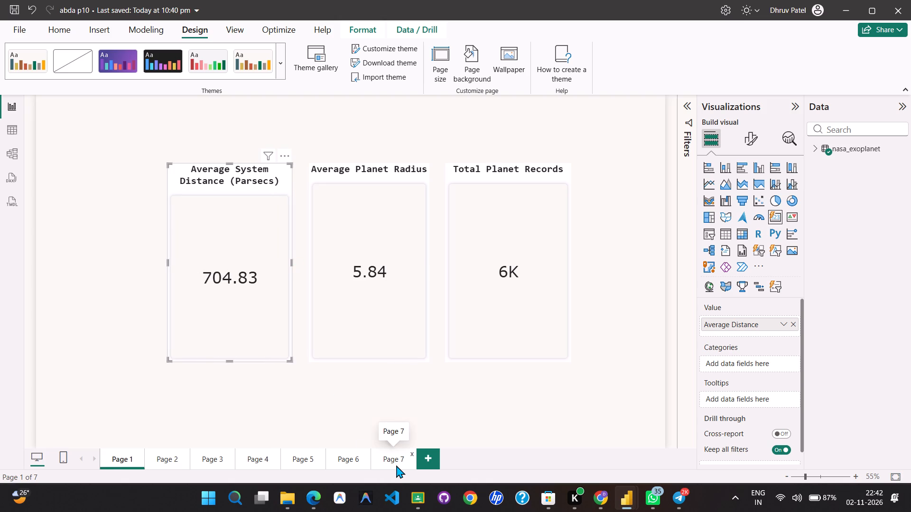
left_click(352, 366)
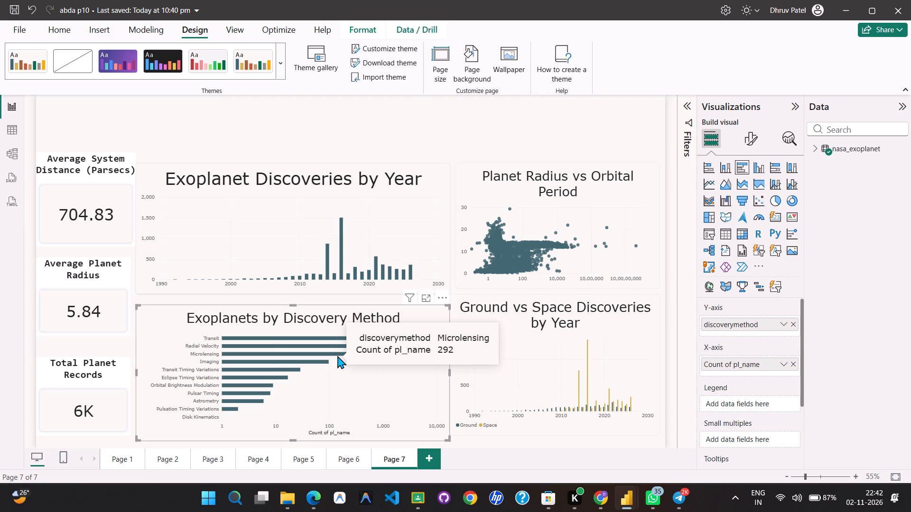
left_click(125, 463)
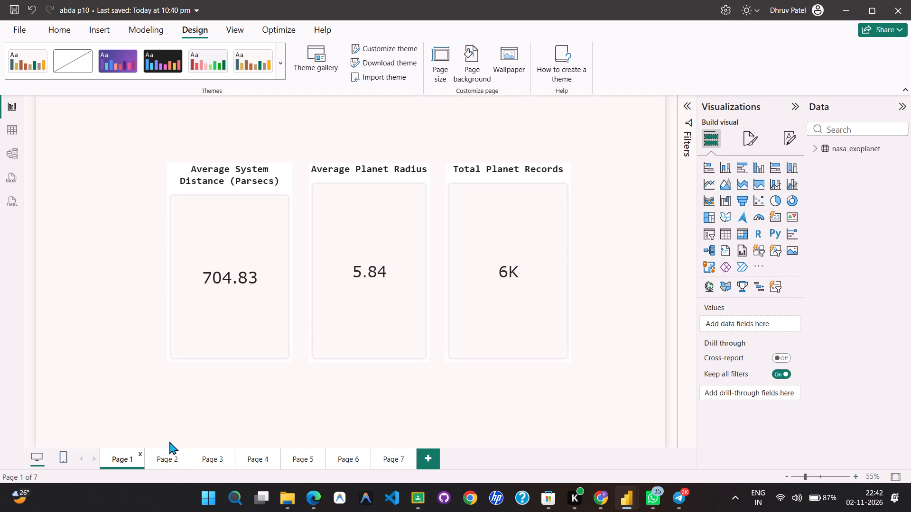
left_click(163, 465)
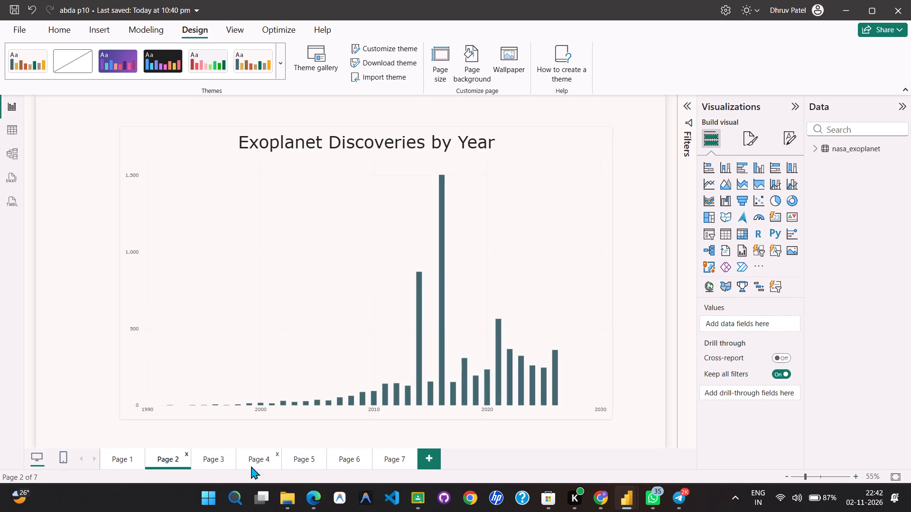
left_click(211, 459)
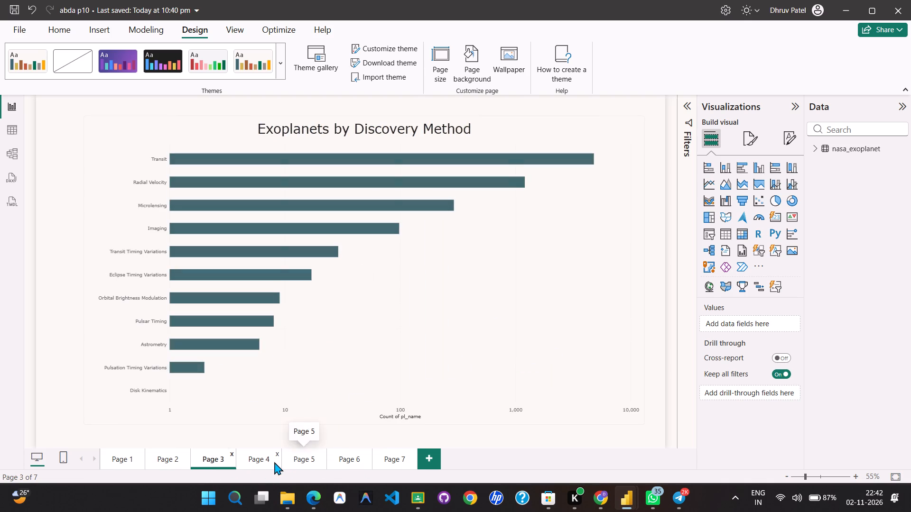
left_click(260, 462)
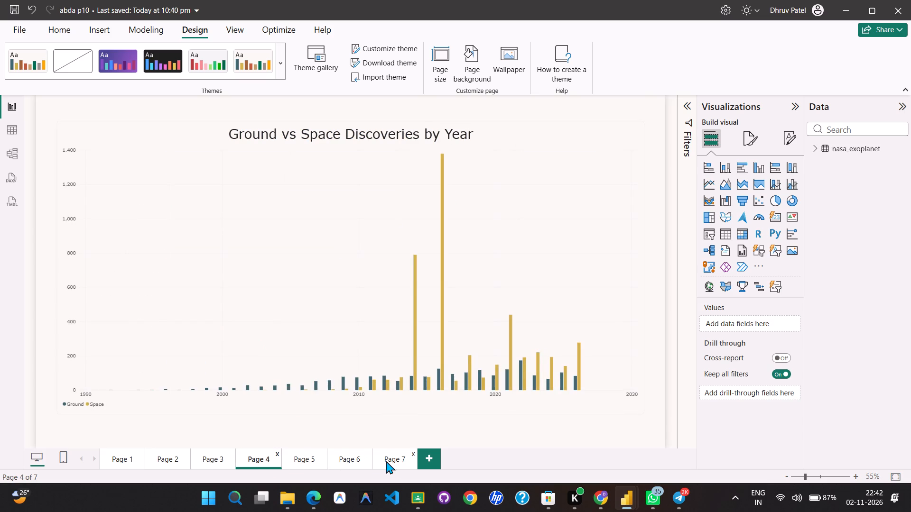
left_click(390, 462)
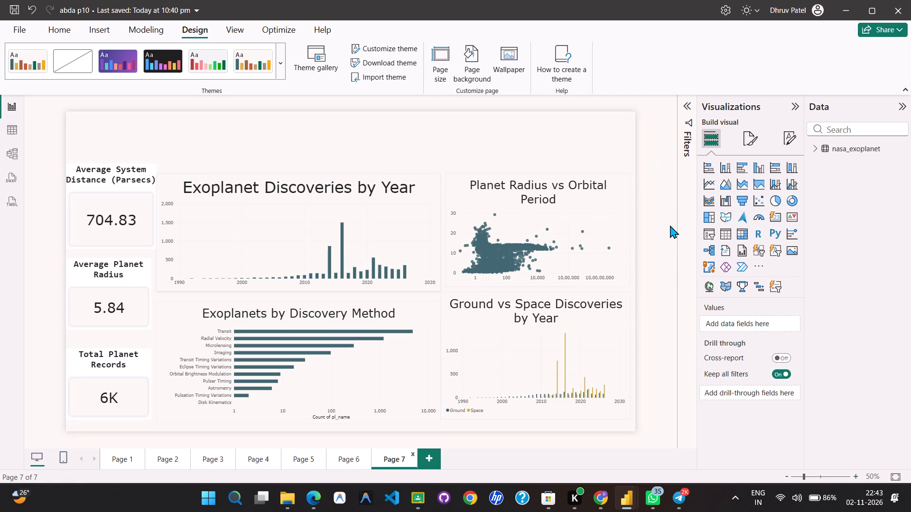
left_click(856, 475)
scroll(532, 330, "down", 1)
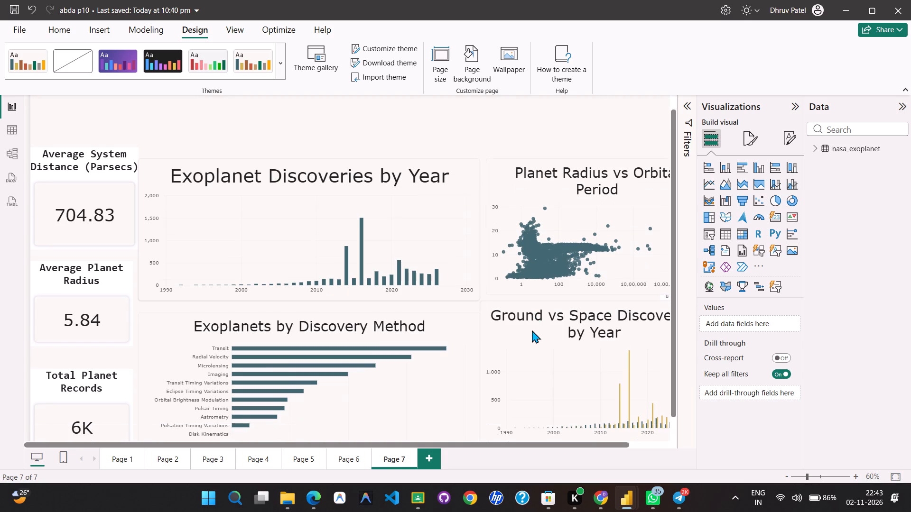
scroll(532, 330, "down", 1)
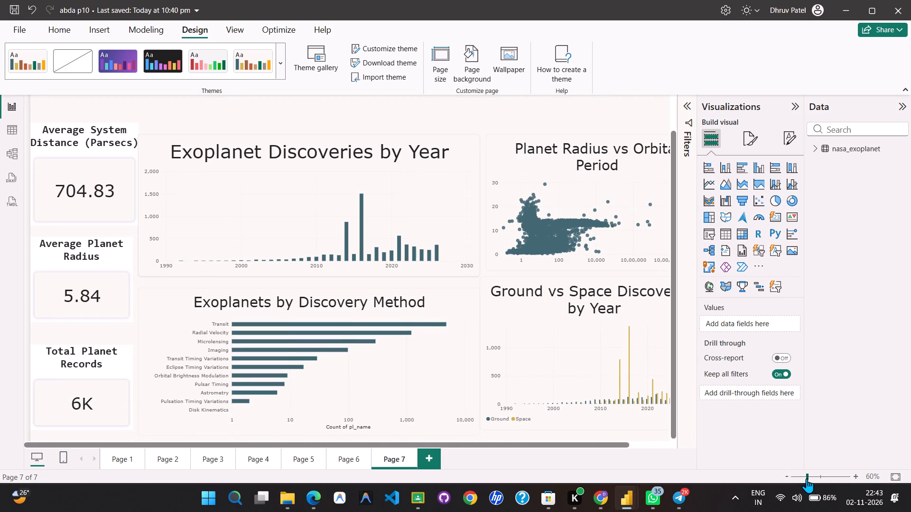
left_click(807, 478)
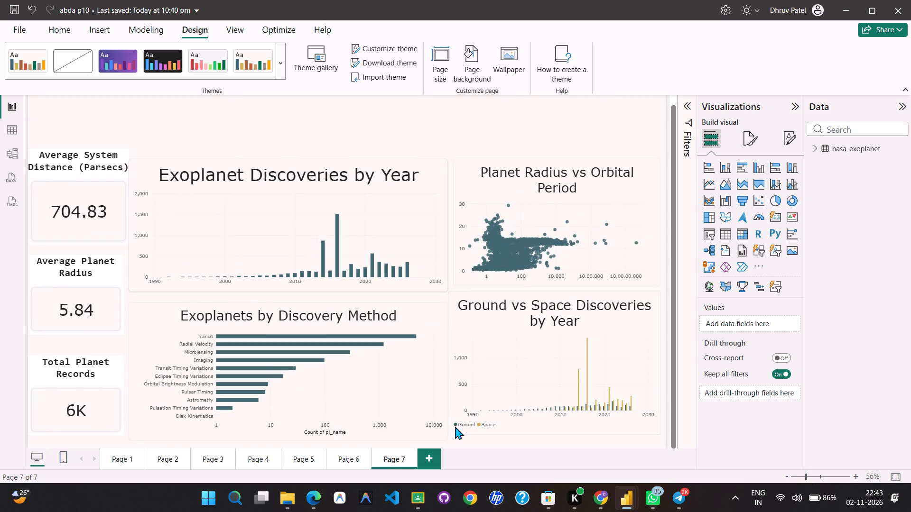
scroll(389, 421, "down", 1)
left_click_drag(671, 411, 673, 442)
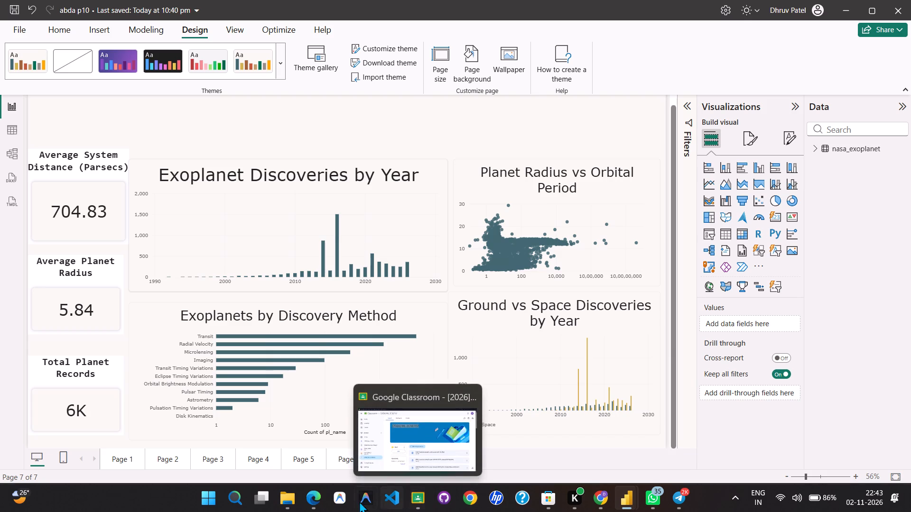
Switch to Google Classroom, find the Practical-7 assignment in the CCE_2026_2 class and open its submitted Google Docs file.
left_click(314, 503)
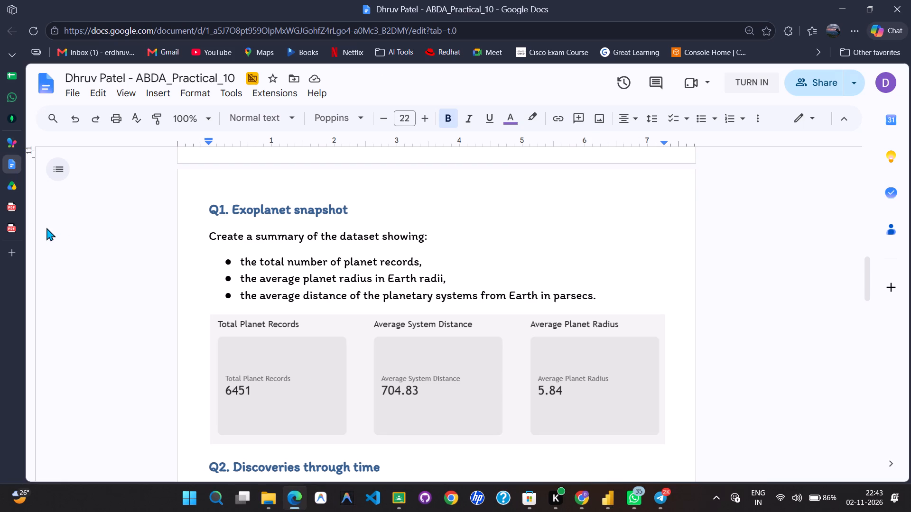
left_click(25, 244)
left_click(392, 495)
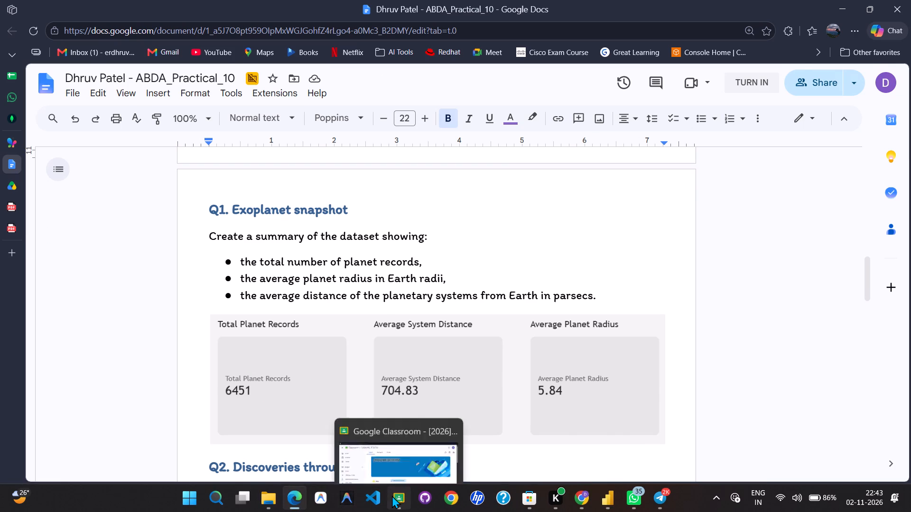
left_click(371, 199)
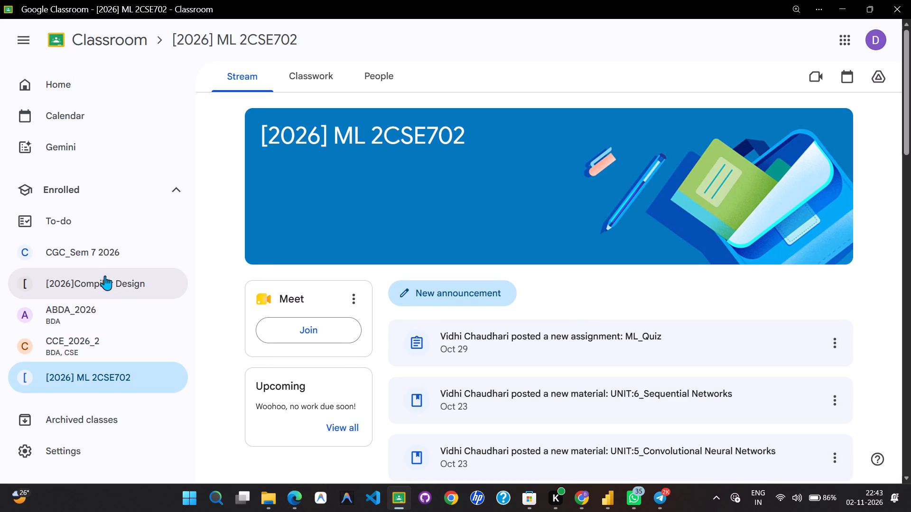
left_click(85, 342)
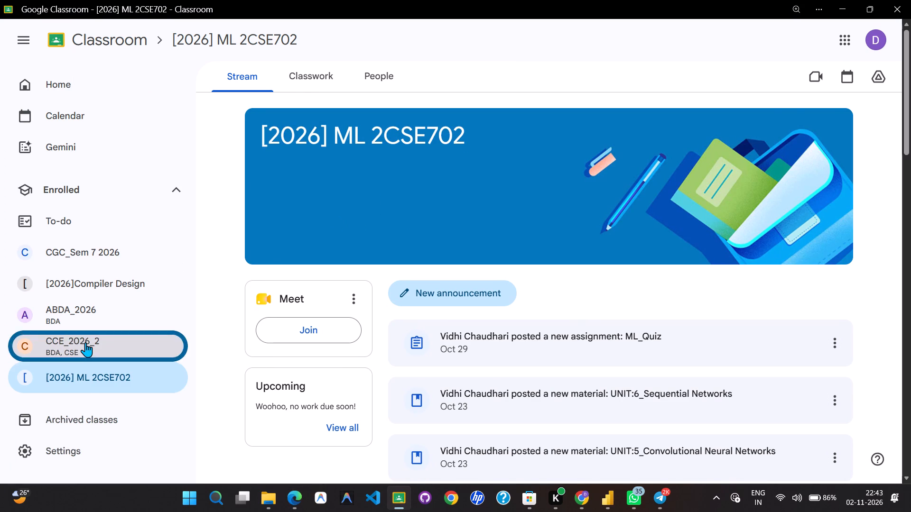
scroll(560, 411, "down", 10)
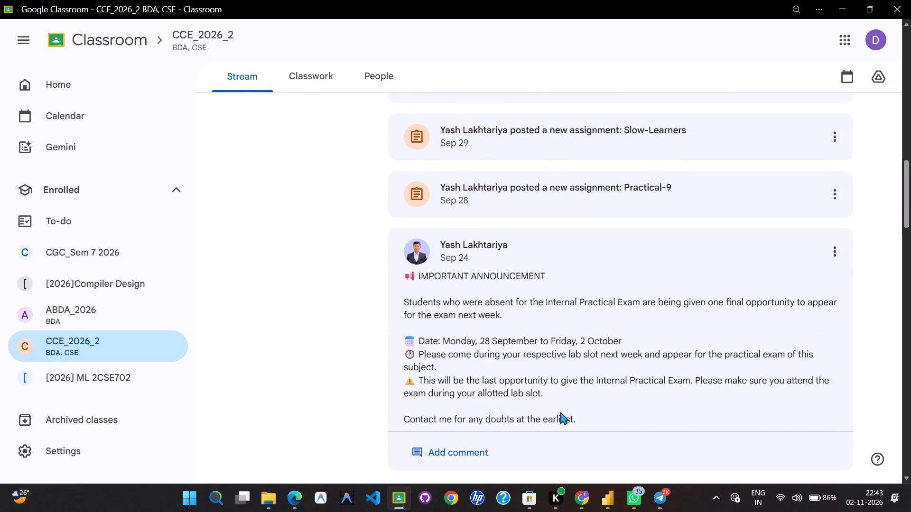
scroll(560, 411, "down", 8)
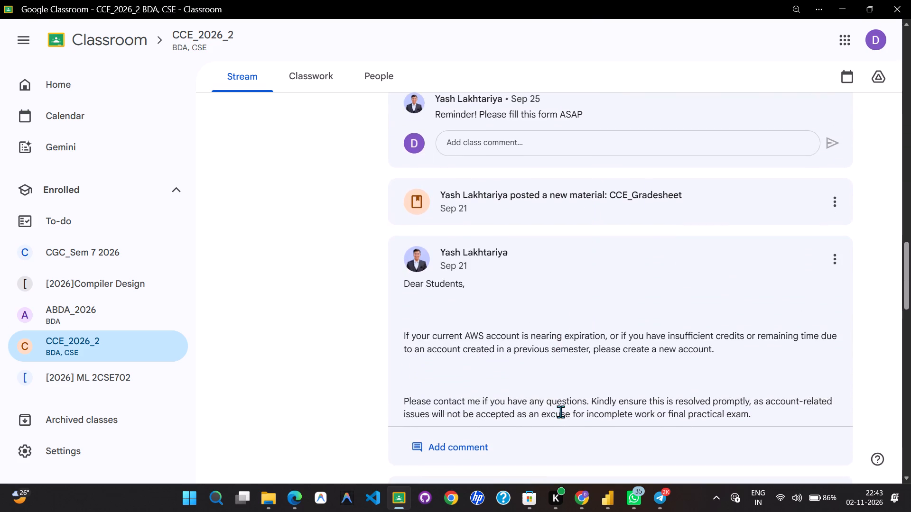
scroll(560, 411, "down", 6)
scroll(560, 411, "up", 1)
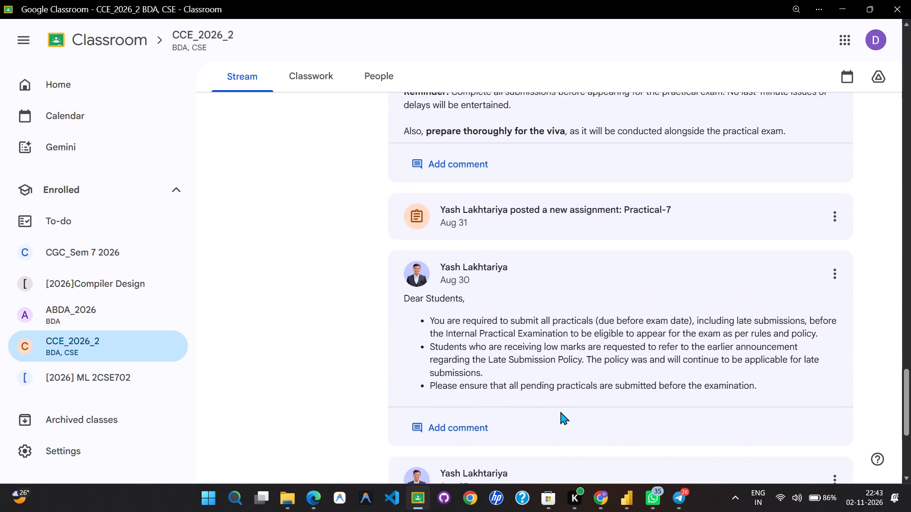
scroll(560, 411, "up", 1)
left_click(567, 327)
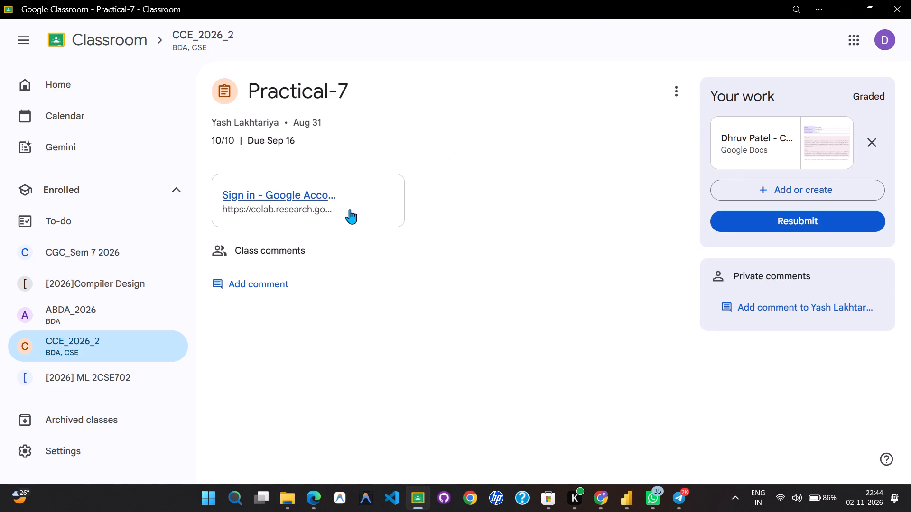
left_click(783, 135)
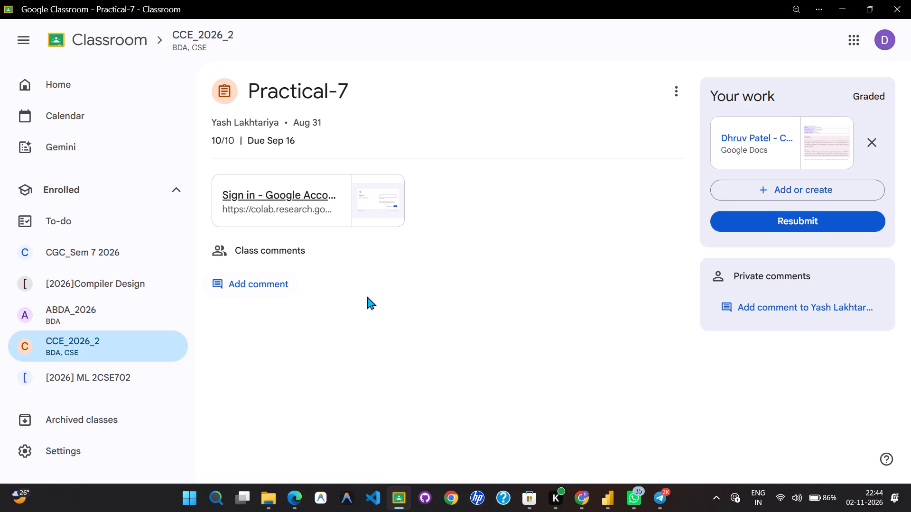
Return to the CCE_2026_2 stream and open the Practical-8 assignment.
scroll(367, 296, "right", 8)
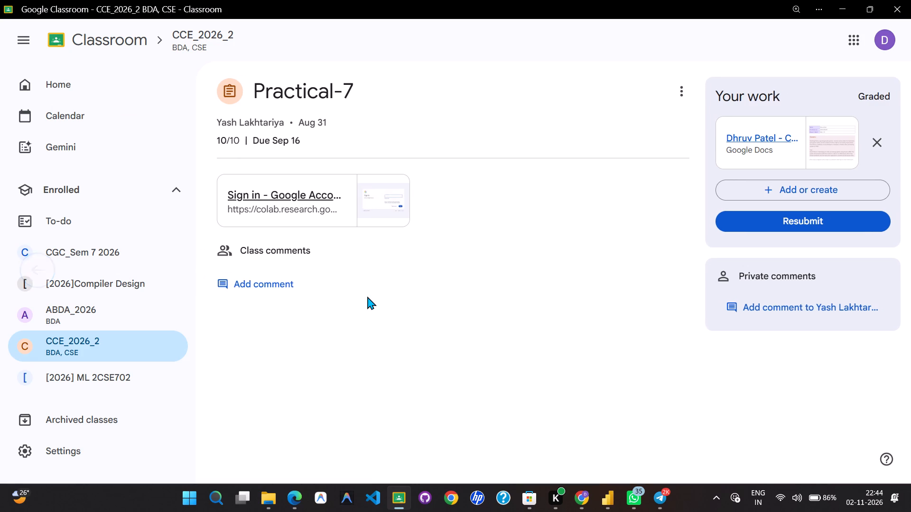
scroll(402, 313, "up", 6)
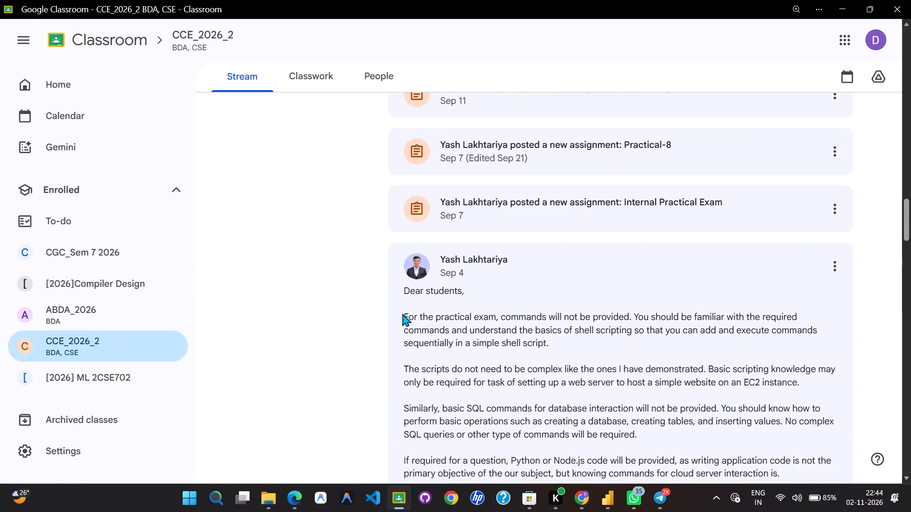
scroll(402, 313, "up", 1)
left_click(540, 150)
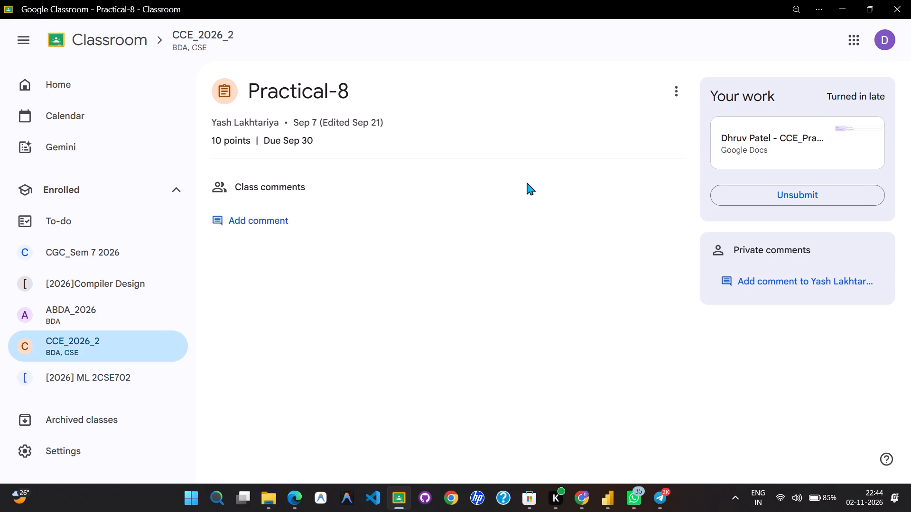
Read through the submitted CCE_Practical_7 Google Docs file from the title page to the end and back, and close it.
scroll(527, 182, "right", 8)
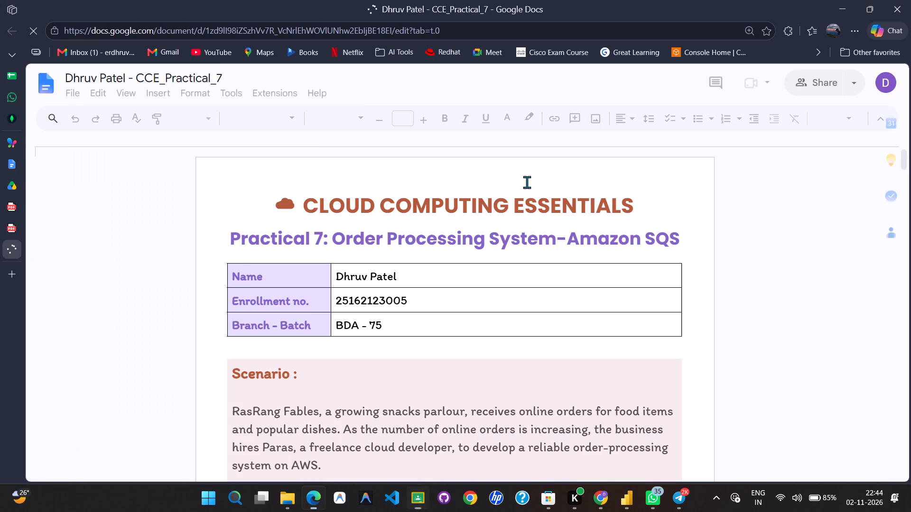
scroll(449, 326, "down", 11)
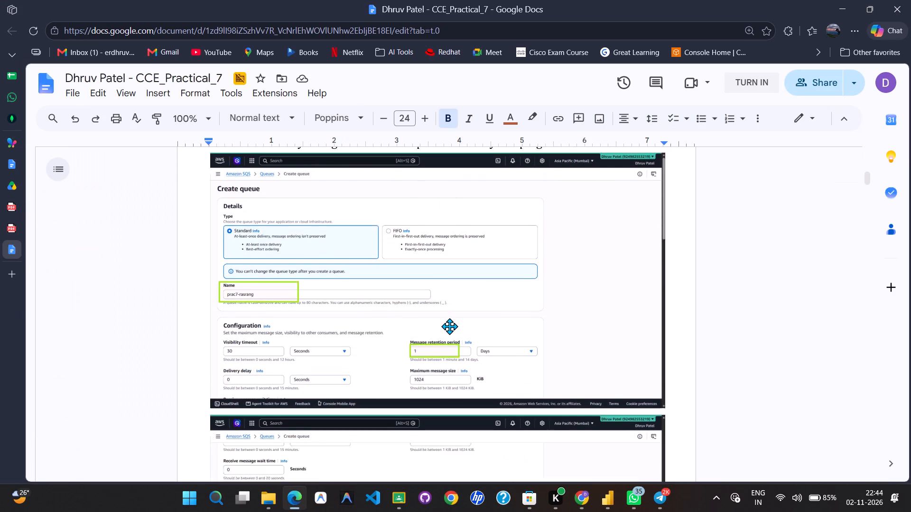
scroll(449, 326, "down", 14)
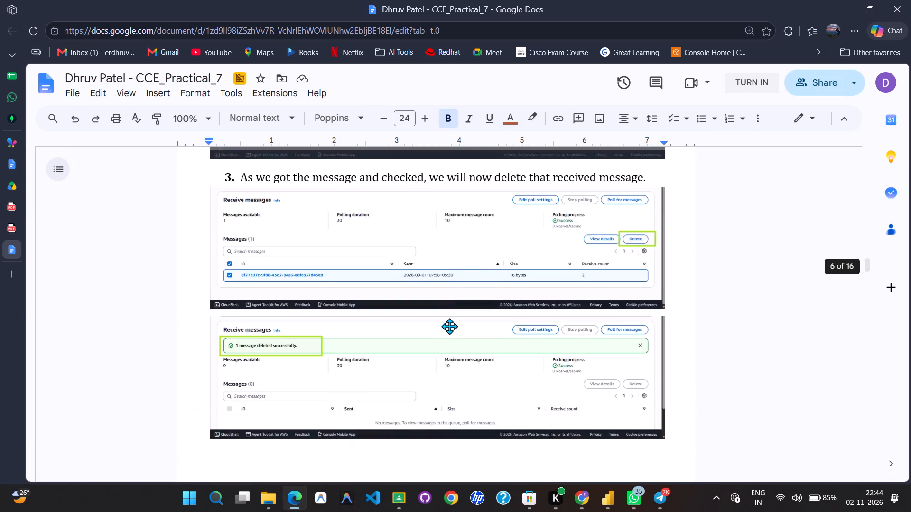
scroll(449, 326, "down", 15)
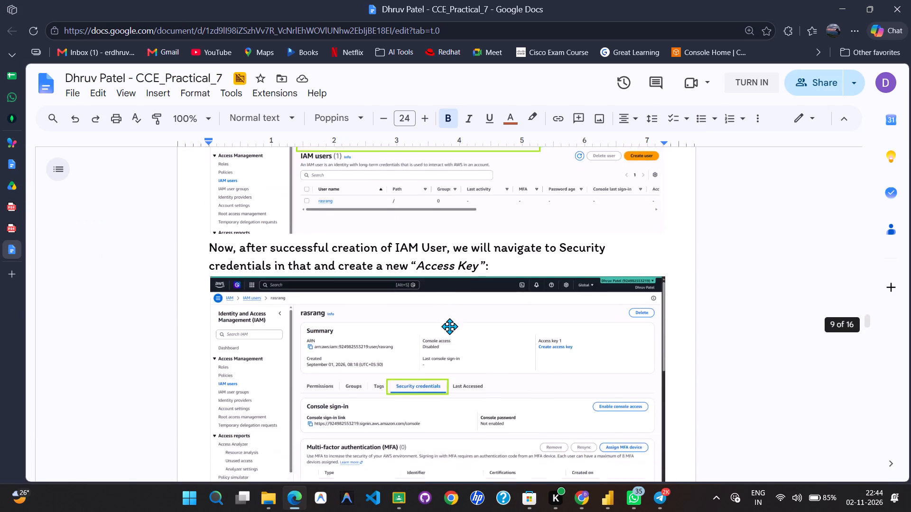
scroll(449, 326, "down", 10)
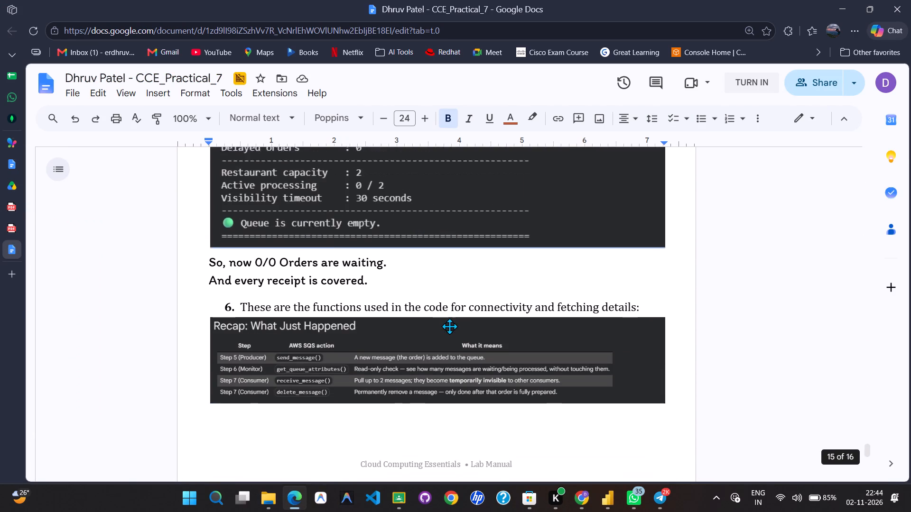
scroll(449, 326, "down", 5)
scroll(449, 326, "up", 2)
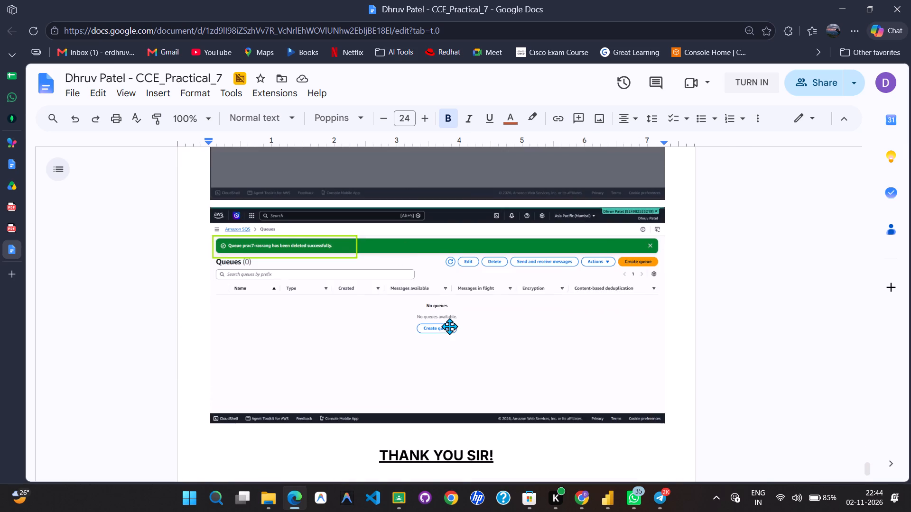
scroll(449, 326, "up", 5)
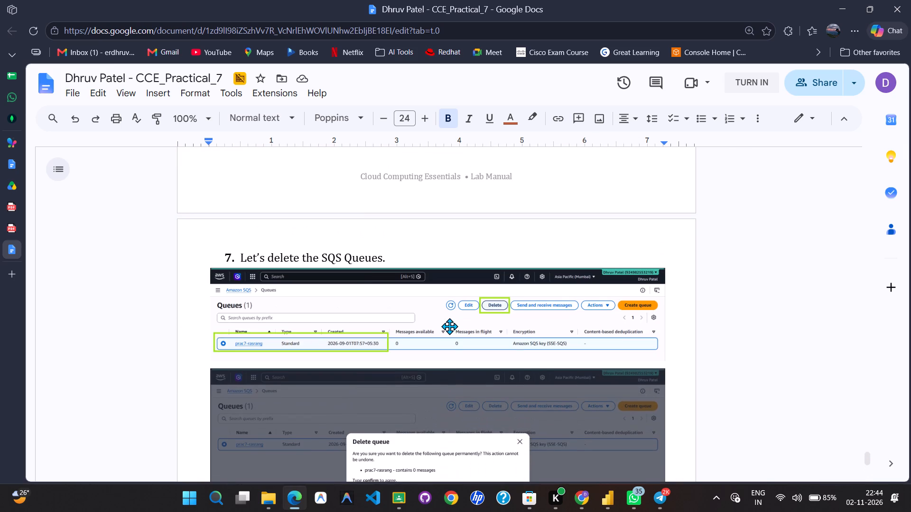
scroll(449, 326, "up", 10)
scroll(449, 326, "down", 1)
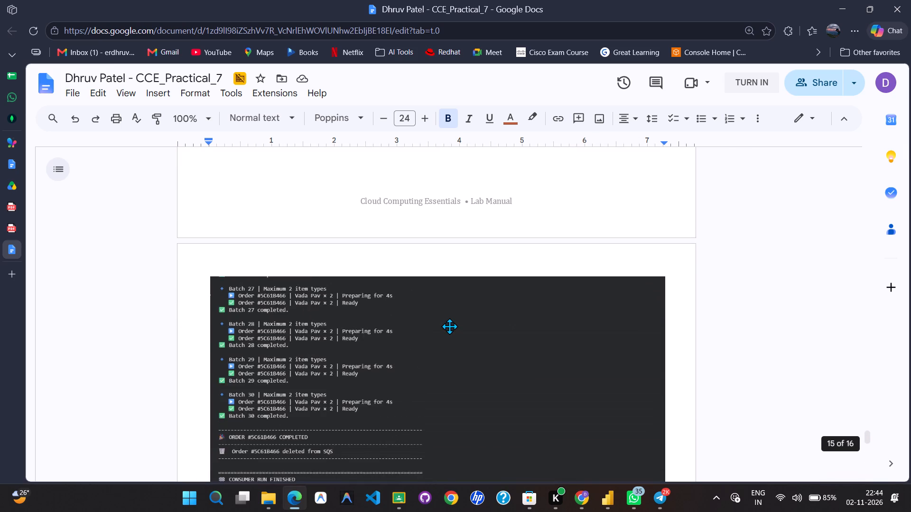
scroll(449, 326, "down", 2)
scroll(449, 326, "up", 10)
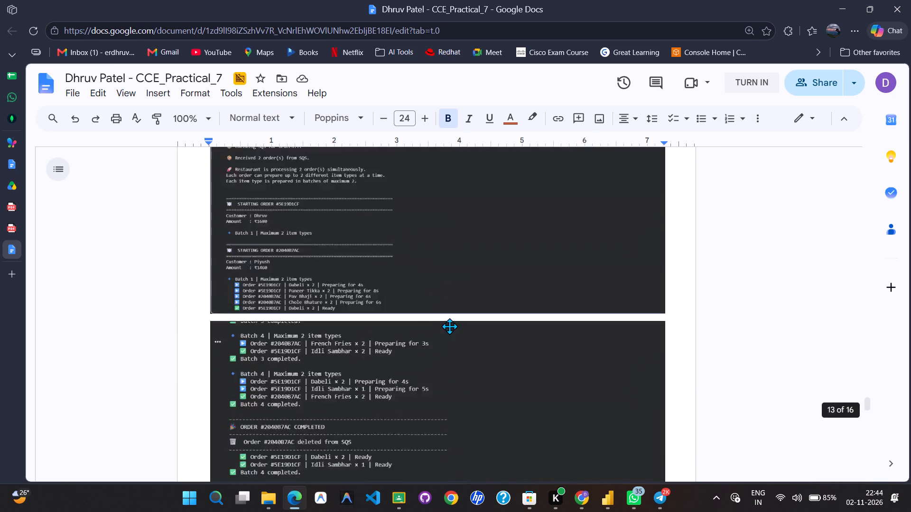
scroll(449, 326, "up", 19)
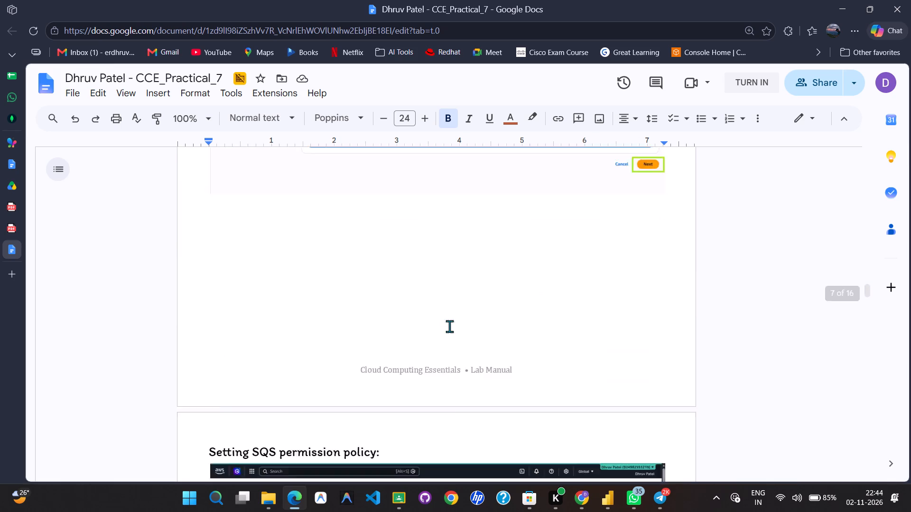
scroll(449, 326, "up", 13)
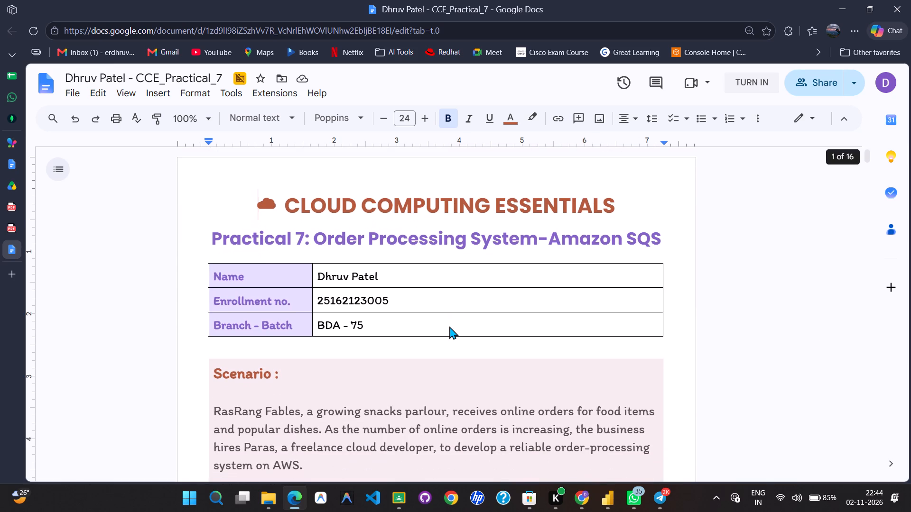
key("ctrl+w")
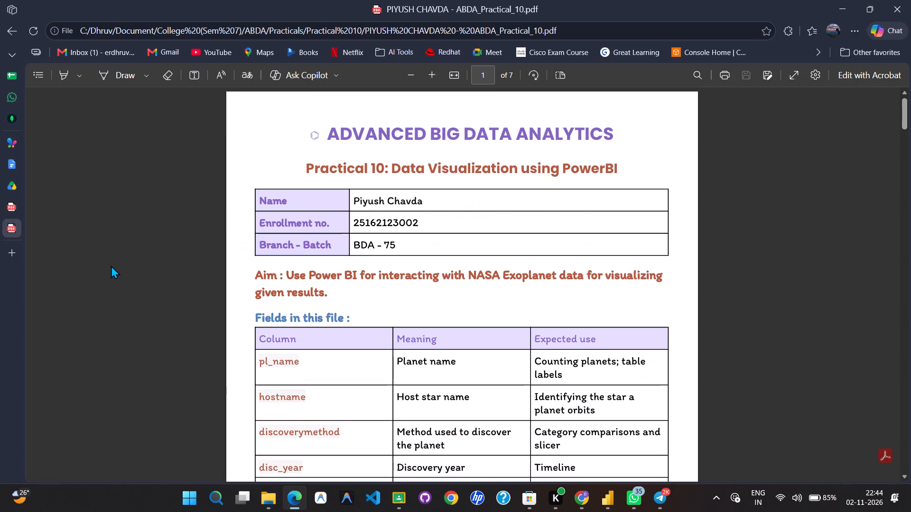
Return to the CCE_2026_2 stream in Google Classroom and open the CCE_Gradesheet material.
key("alt+Tab")
key("alt+Tab")
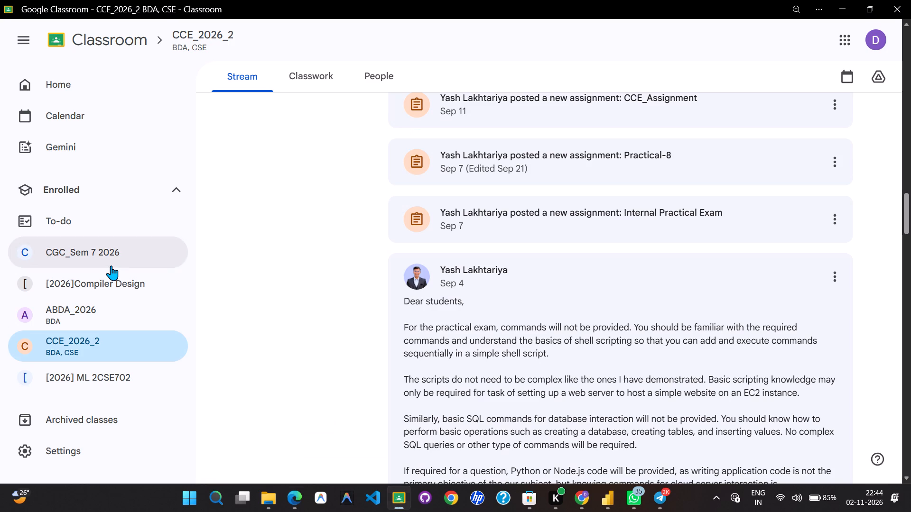
scroll(334, 174, "up", 5)
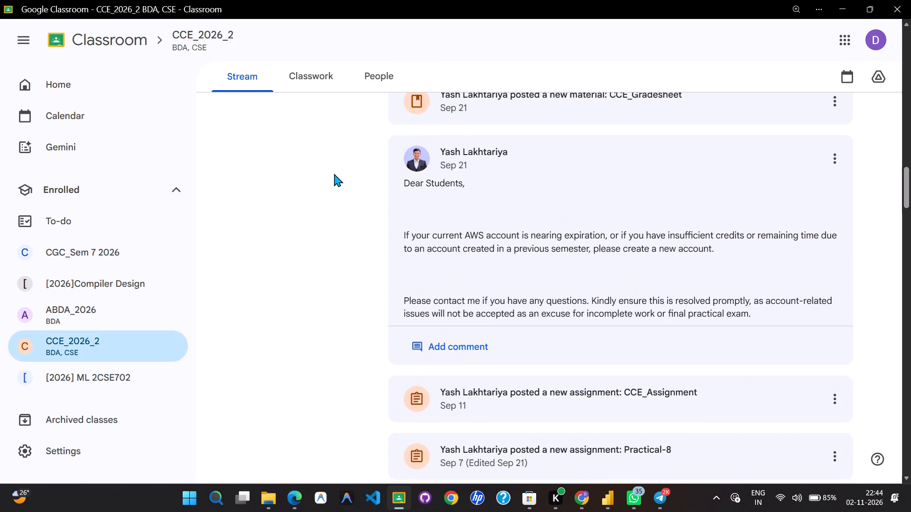
scroll(334, 174, "up", 6)
scroll(334, 174, "down", 1)
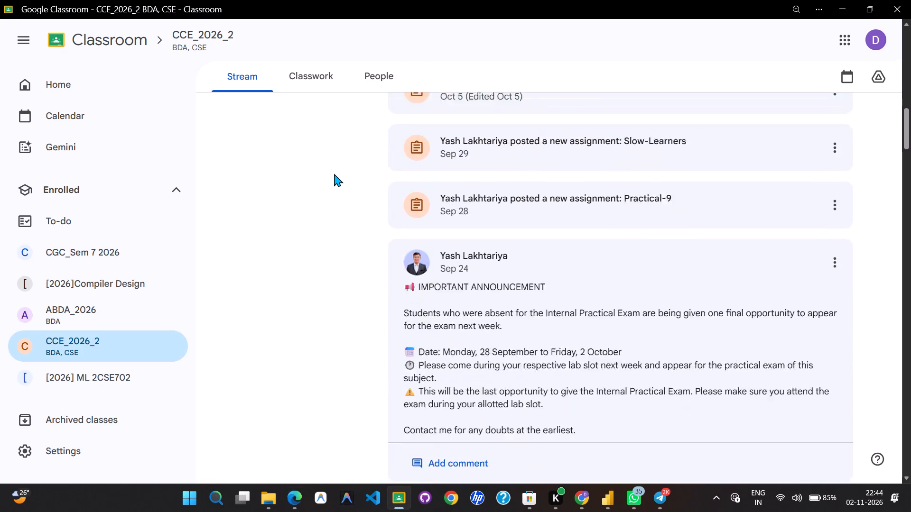
scroll(334, 174, "down", 1)
left_click(554, 240)
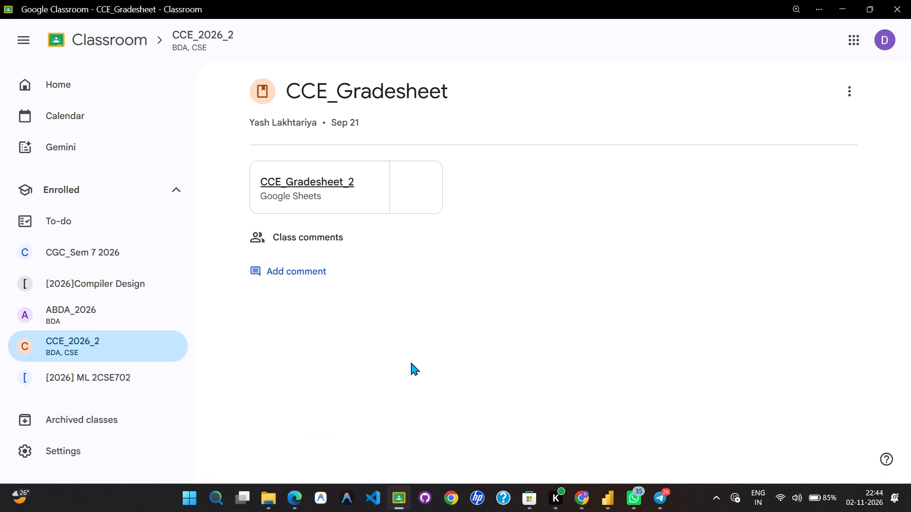
Switch to the BDA - Deadlines spreadsheet in Edge and examine the practical dates and statuses on the Sunny sheet.
left_click(298, 499)
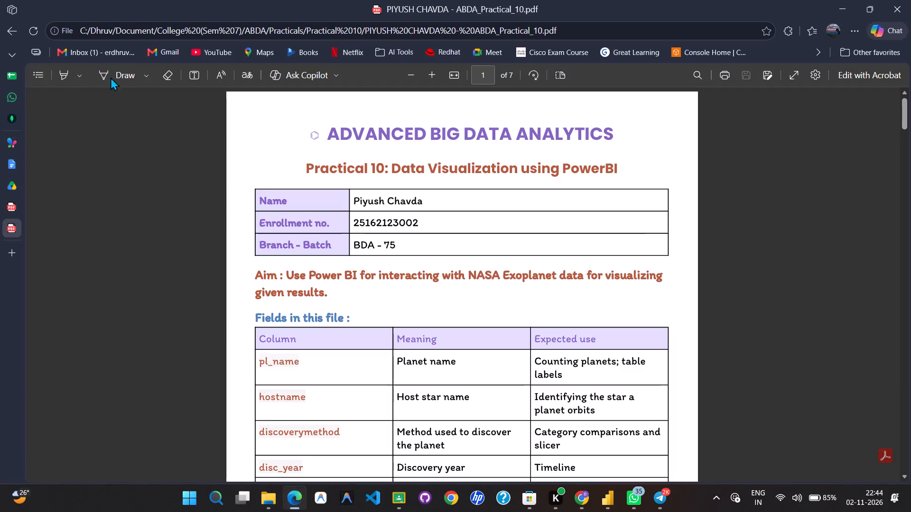
left_click(14, 78)
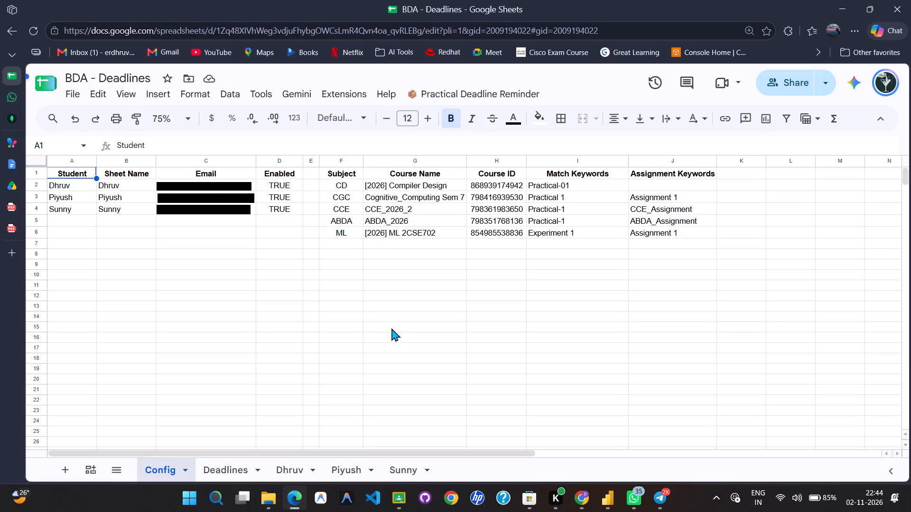
left_click(398, 466)
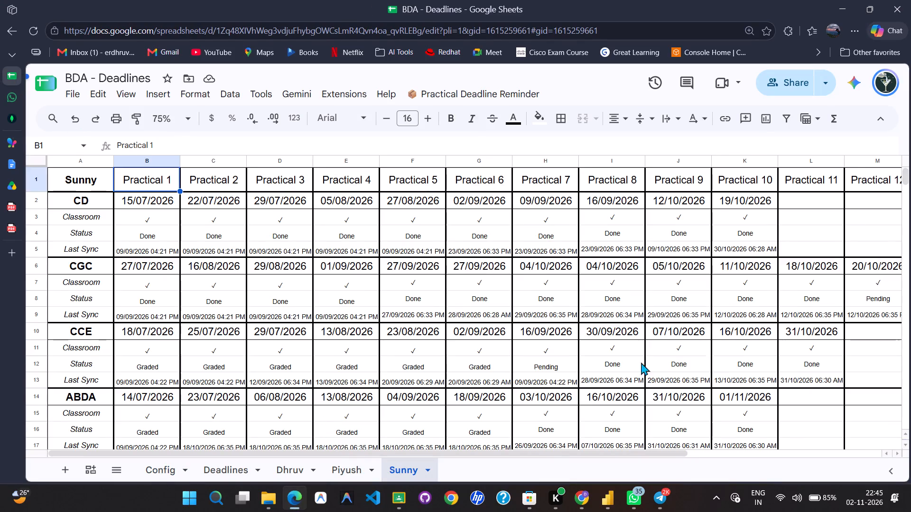
scroll(638, 372, "down", 1)
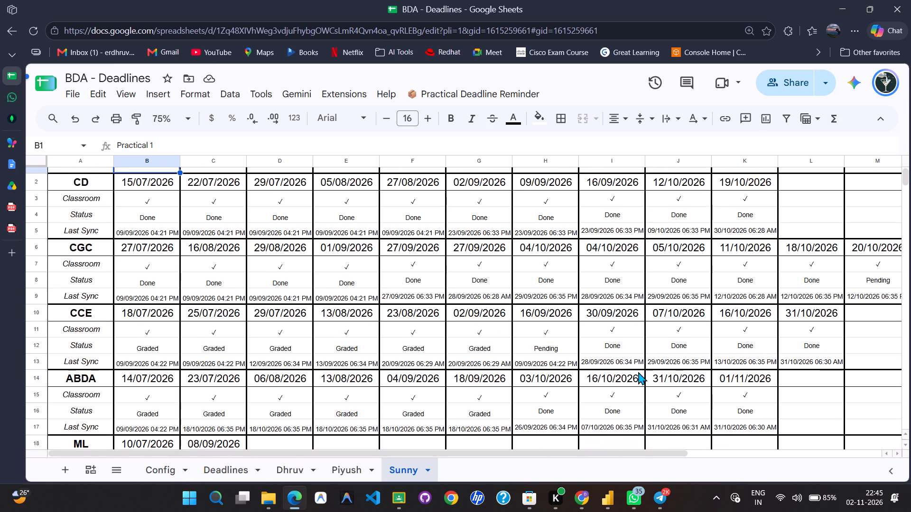
scroll(638, 372, "down", 1)
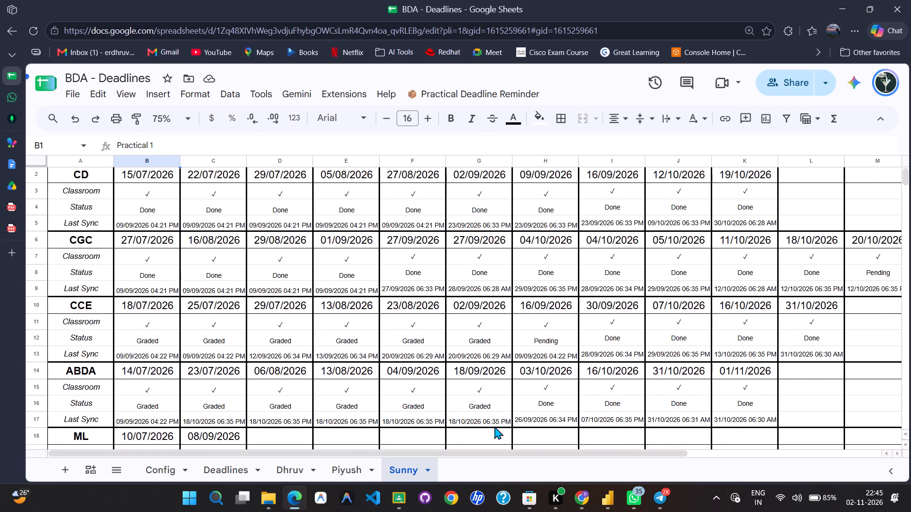
scroll(494, 426, "up", 1)
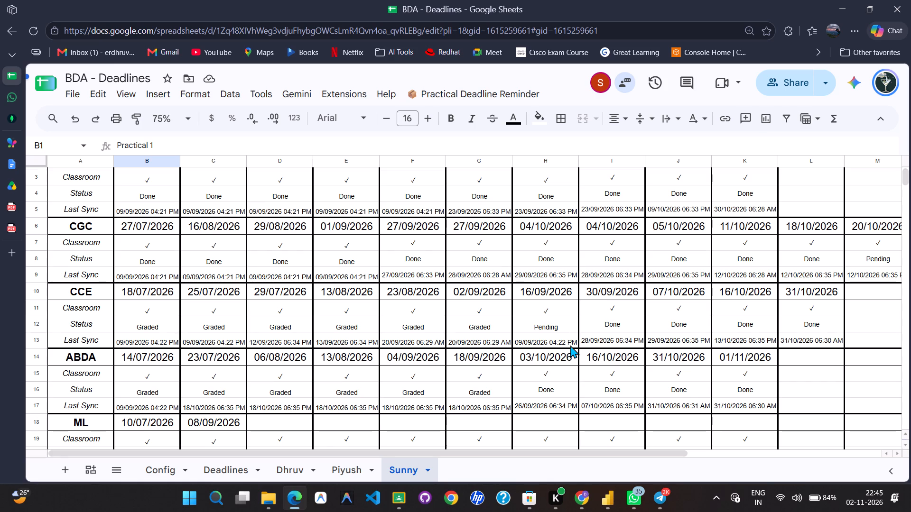
Switch back to Google Classroom and open the Experiment 9 assignment in the [2026] ML 2CSE702 class.
left_click(403, 498)
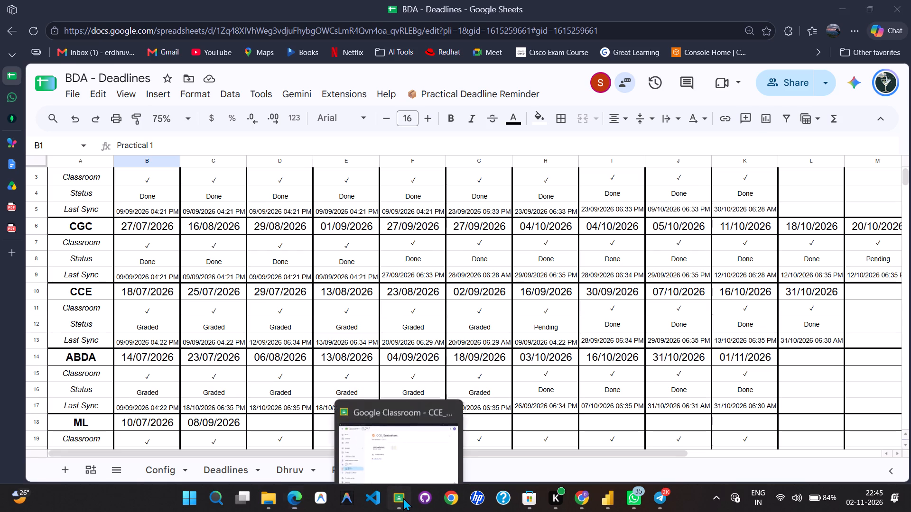
right_click(259, 314)
left_click(110, 379)
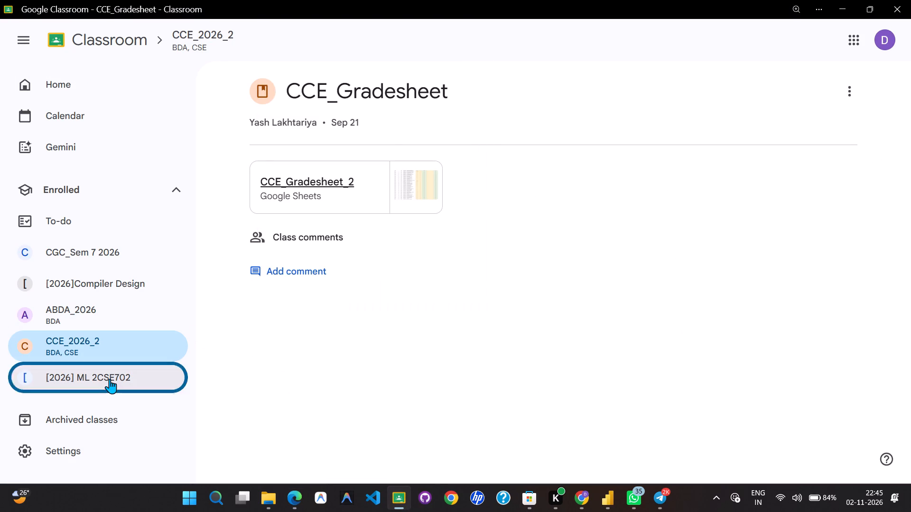
scroll(466, 391, "down", 2)
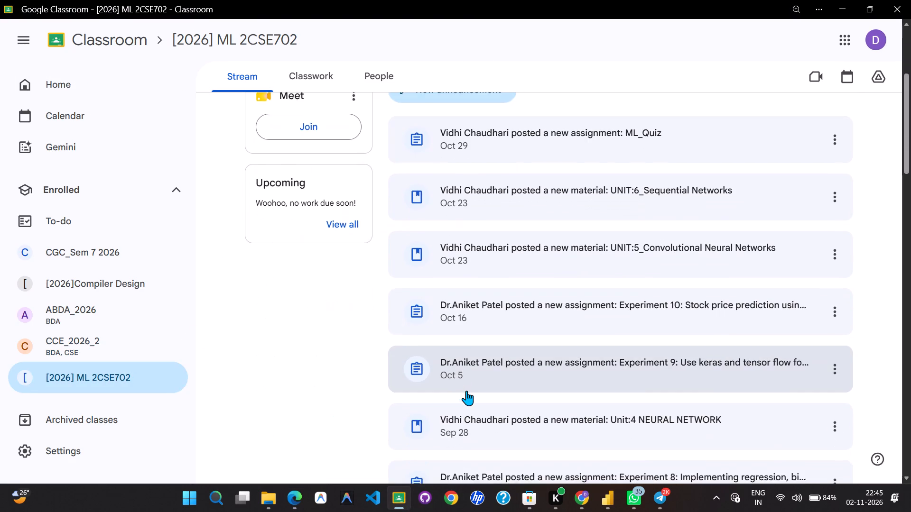
scroll(466, 391, "down", 1)
left_click(585, 322)
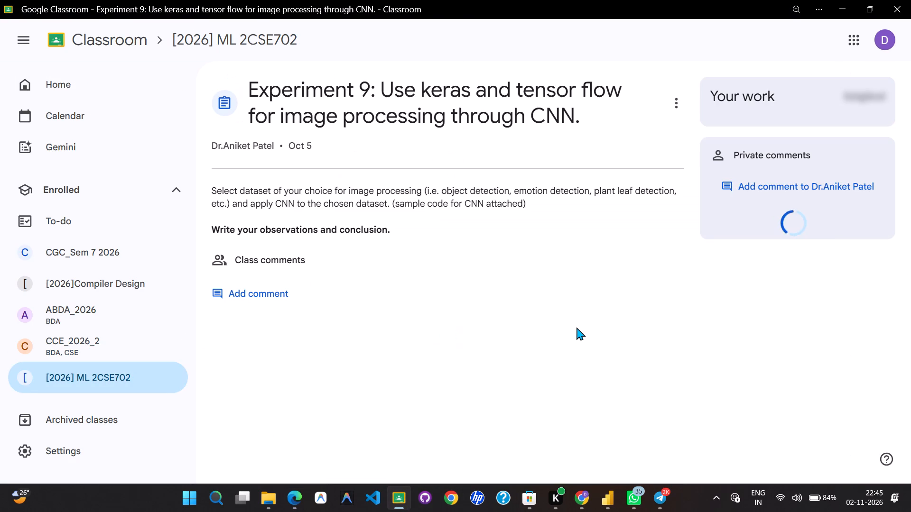
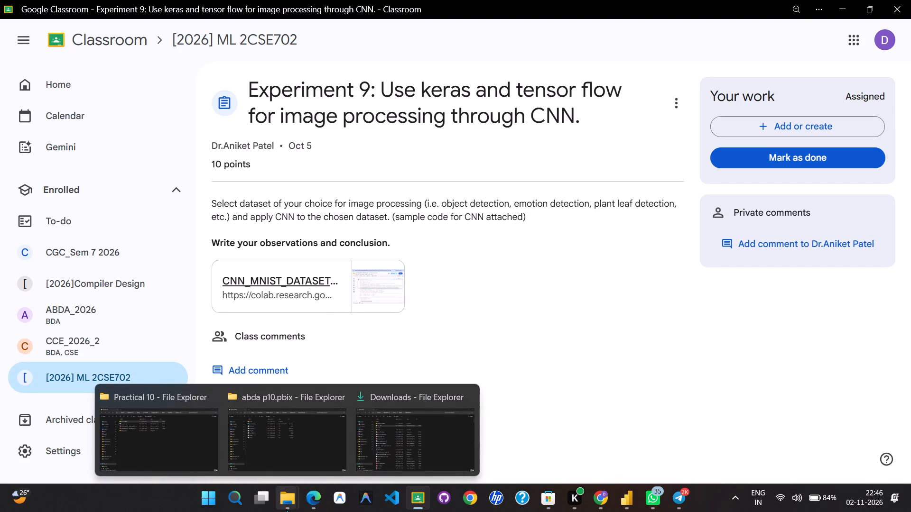
Switch to the BDA - Deadlines spreadsheet in Edge and examine the practical dates and statuses across the Sunny sheet's columns.
left_click(310, 497)
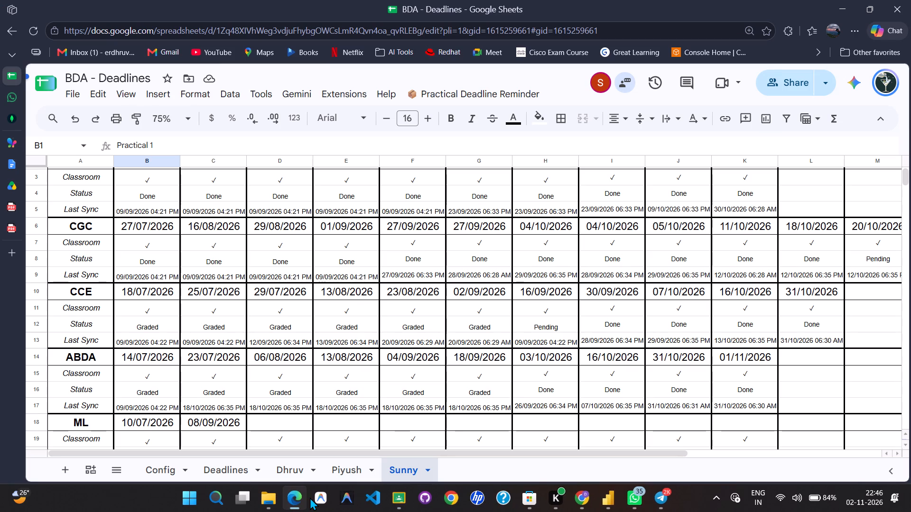
scroll(661, 300, "left", 2)
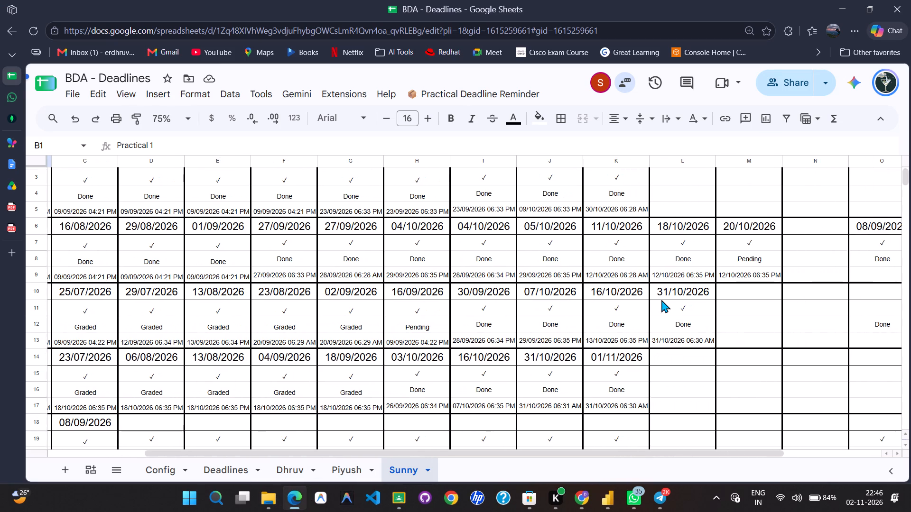
scroll(661, 300, "left", 1)
scroll(661, 300, "right", 1)
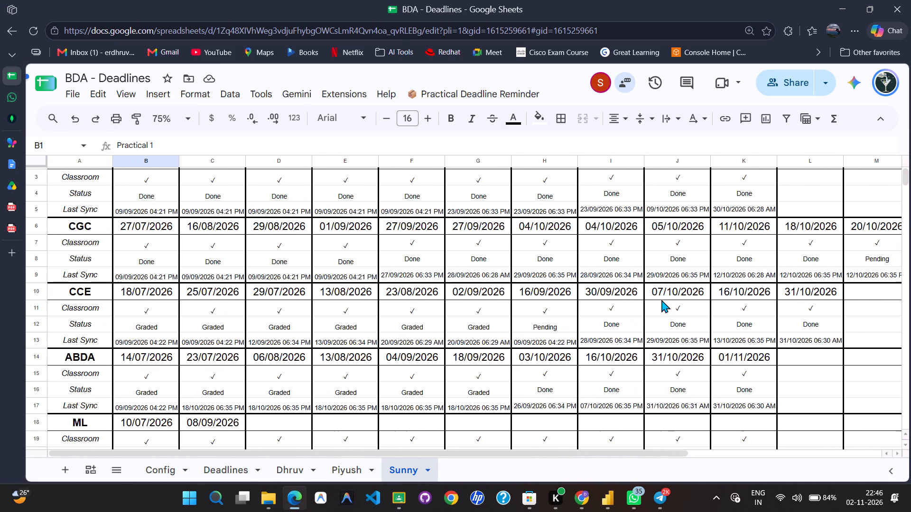
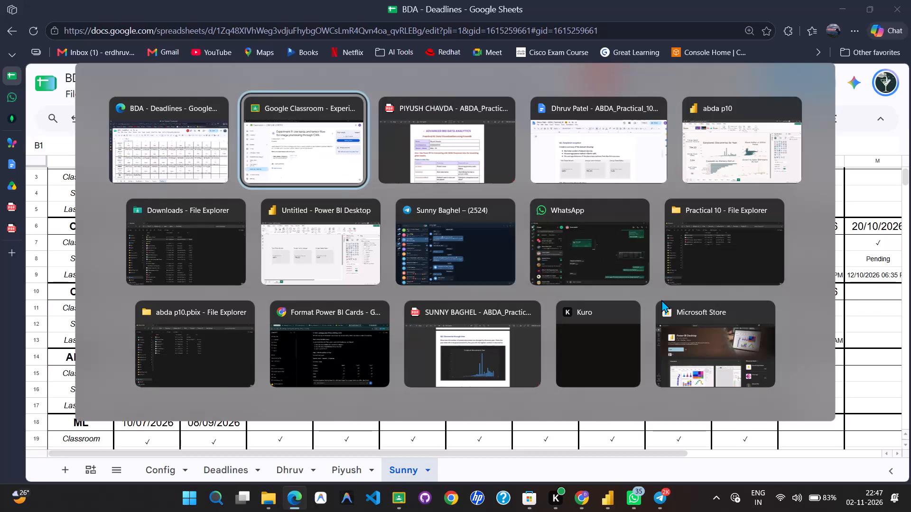
Switch to the abda p10 Power BI report and move the Page 7 visuals up together, leaving out the Exoplanets by Discovery Method chart.
key("alt+Left")
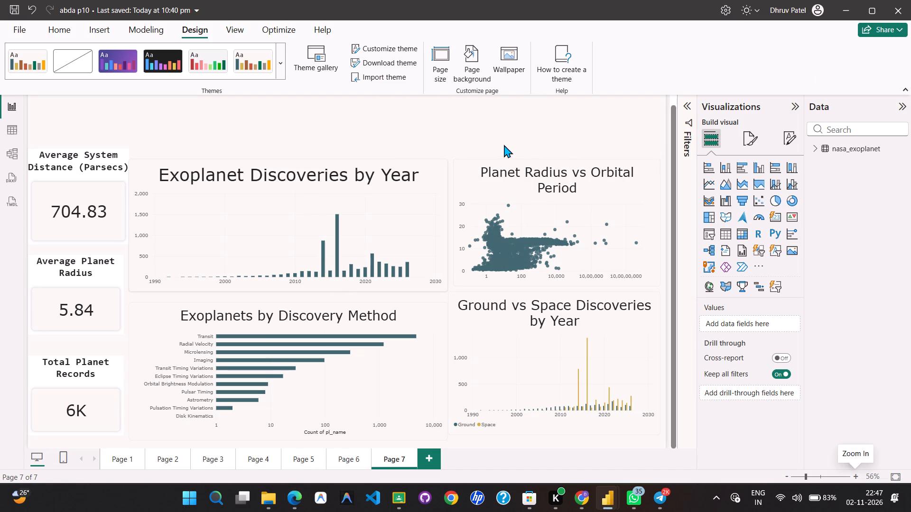
left_click_drag(674, 171, 675, 250)
left_click_drag(28, 132, 576, 386)
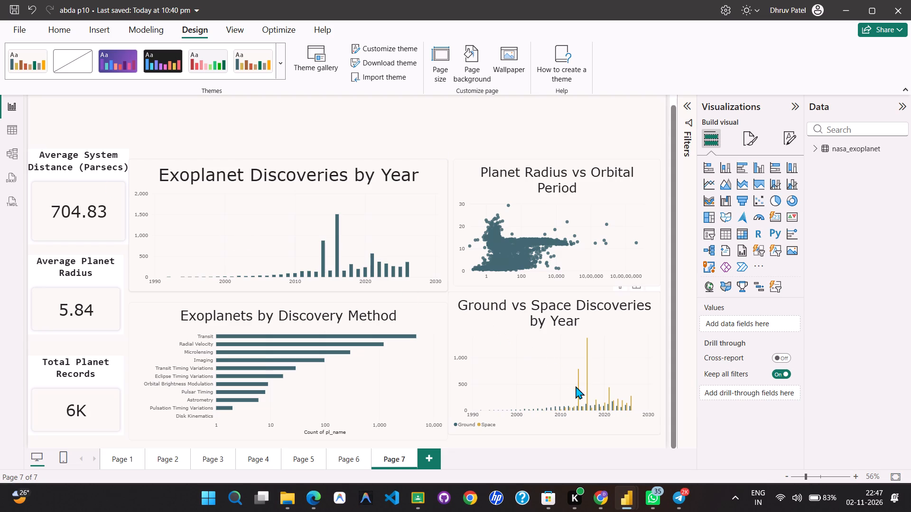
left_click_drag(659, 438, 549, 392)
left_click_drag(549, 392, 0, 107)
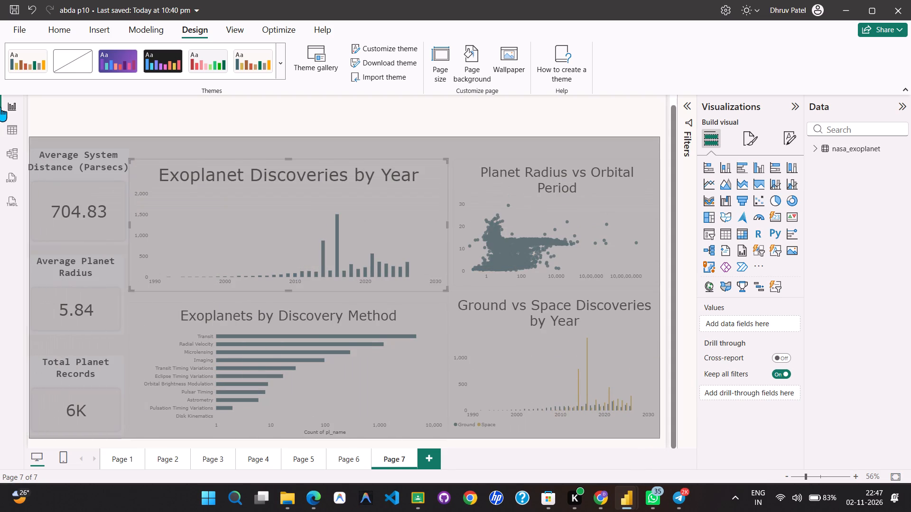
left_click_drag(0, 107, 0, 121)
left_click(31, 141)
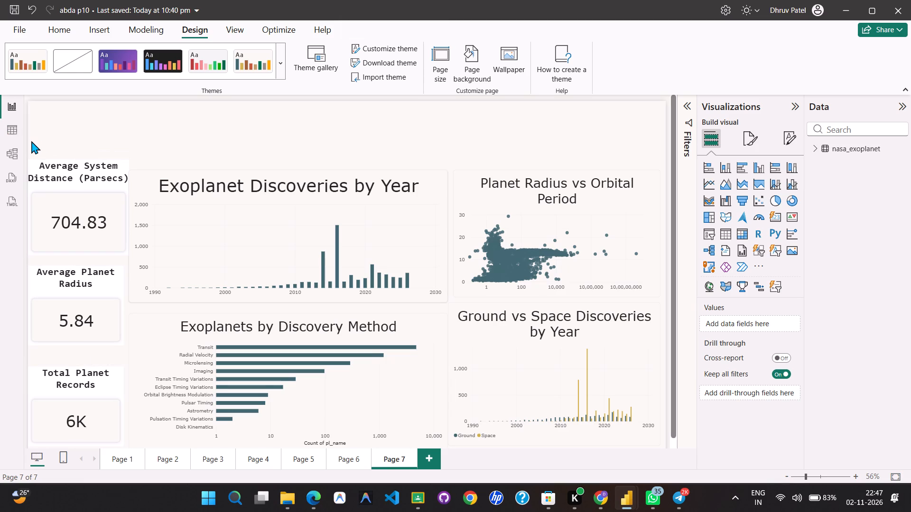
left_click_drag(27, 139, 383, 279)
left_click_drag(383, 279, 589, 397)
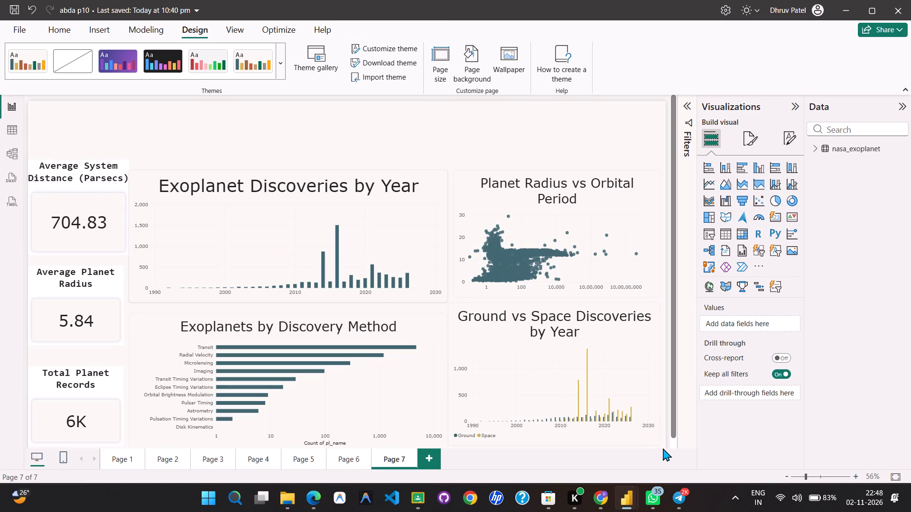
left_click(663, 448)
left_click_drag(663, 448, 298, 303)
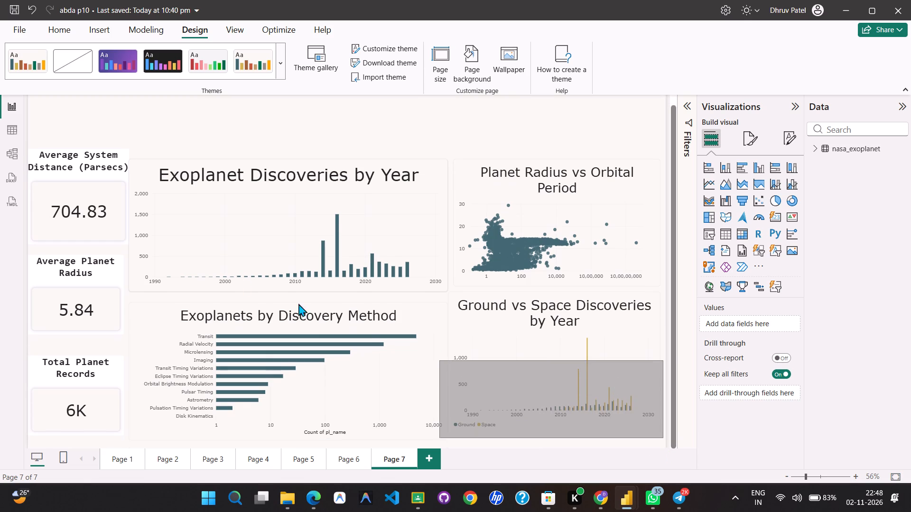
left_click_drag(298, 303, 0, 124)
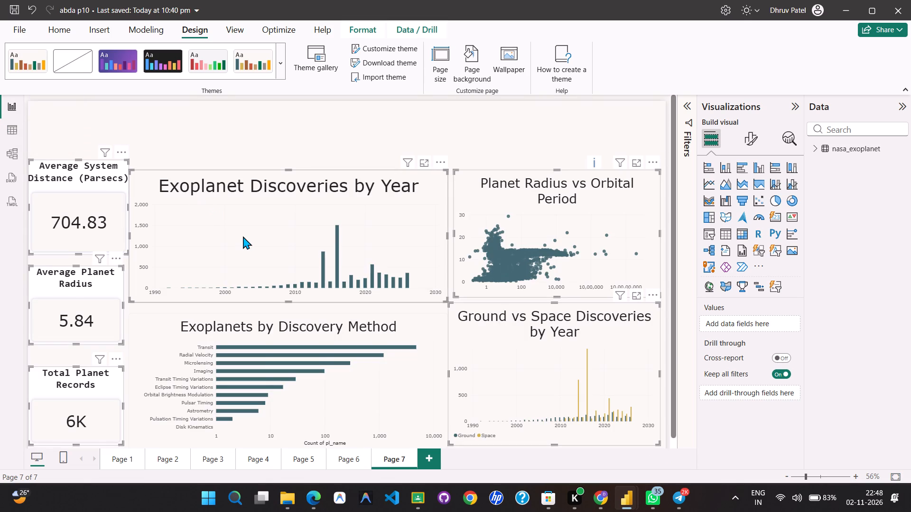
left_click_drag(245, 238, 248, 196)
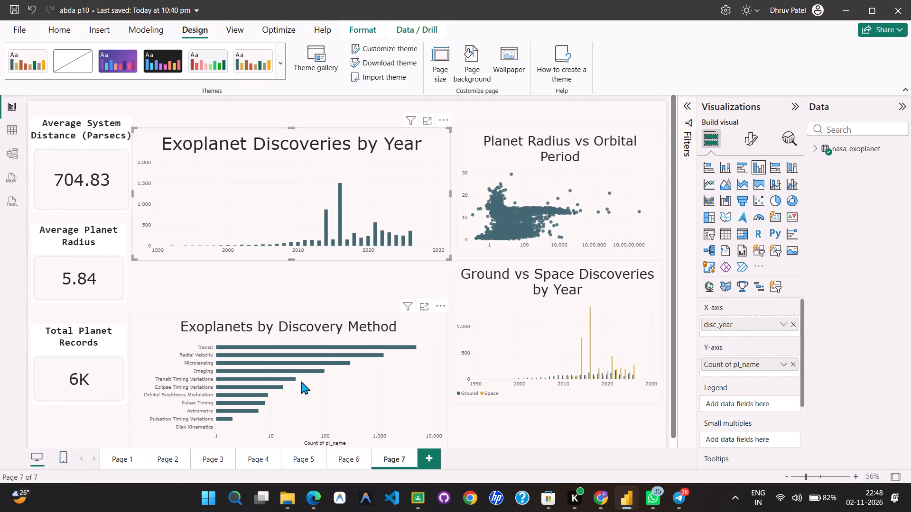
Swap the two middle charts, placing Exoplanets by Discovery Method above and Exoplanet Discoveries by Year below.
left_click_drag(300, 363, 302, 345)
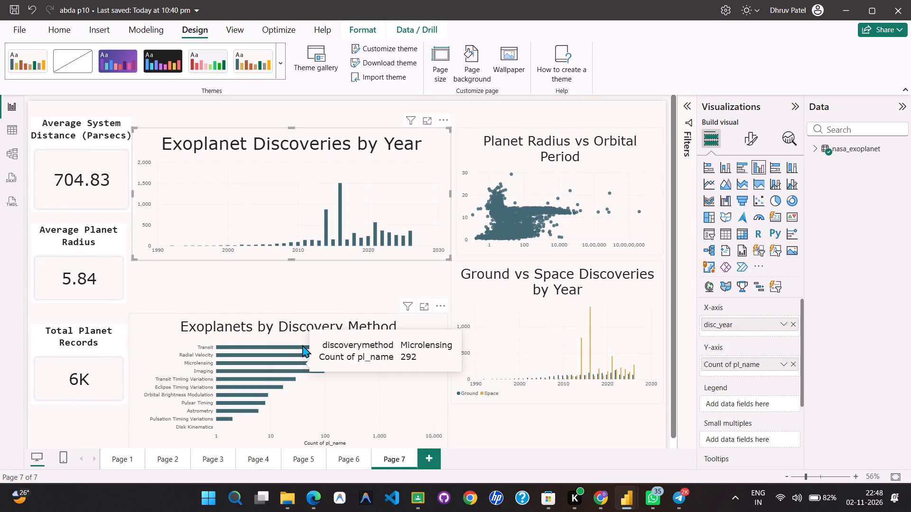
left_click_drag(302, 345, 319, 149)
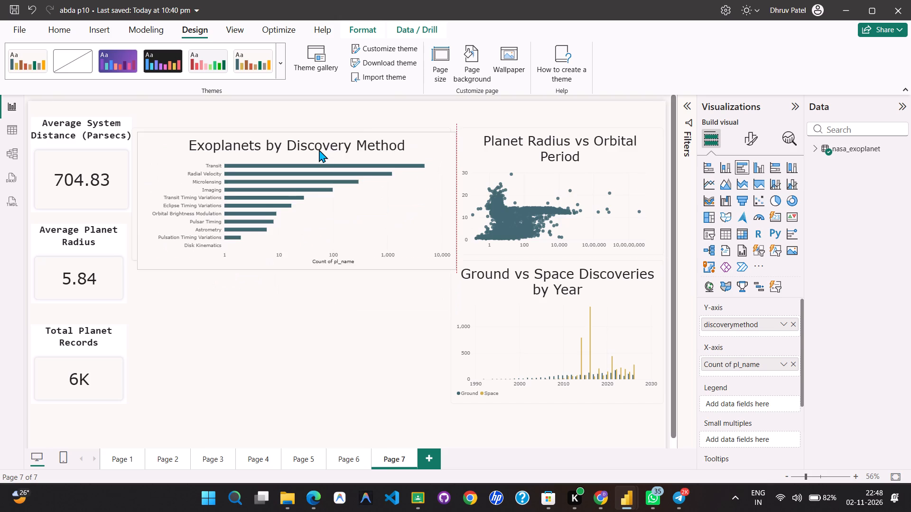
left_click_drag(319, 149, 313, 135)
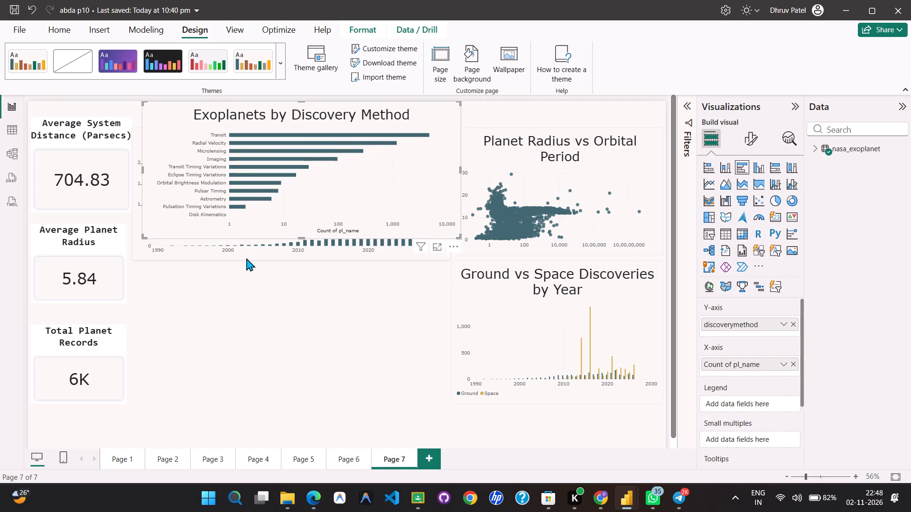
left_click_drag(246, 258, 239, 357)
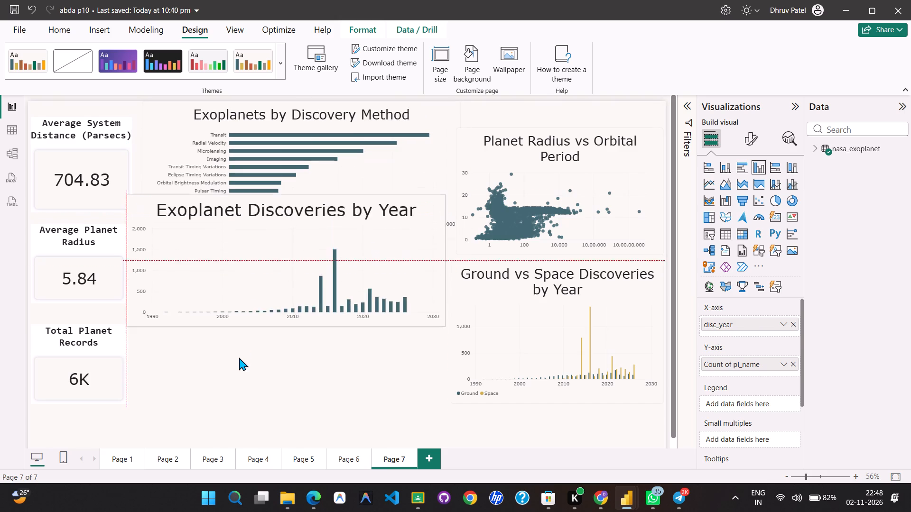
left_click_drag(239, 357, 237, 388)
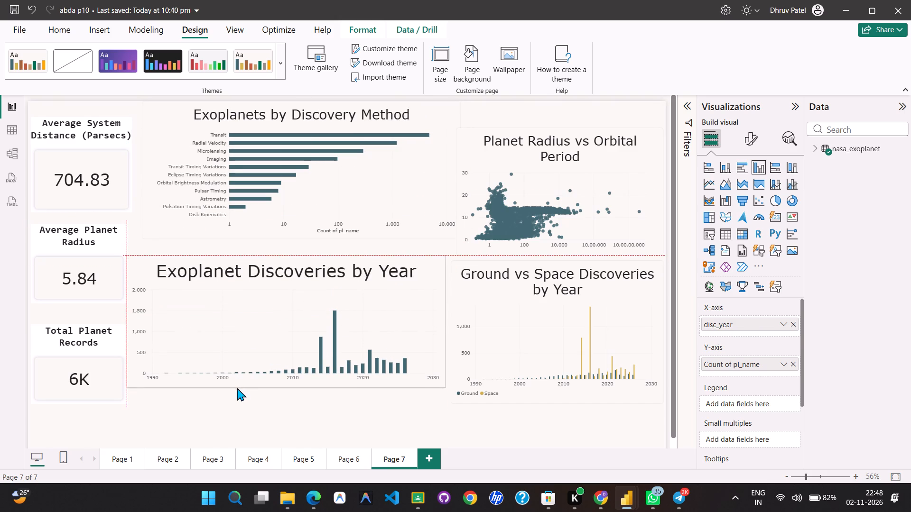
left_click_drag(237, 388, 237, 394)
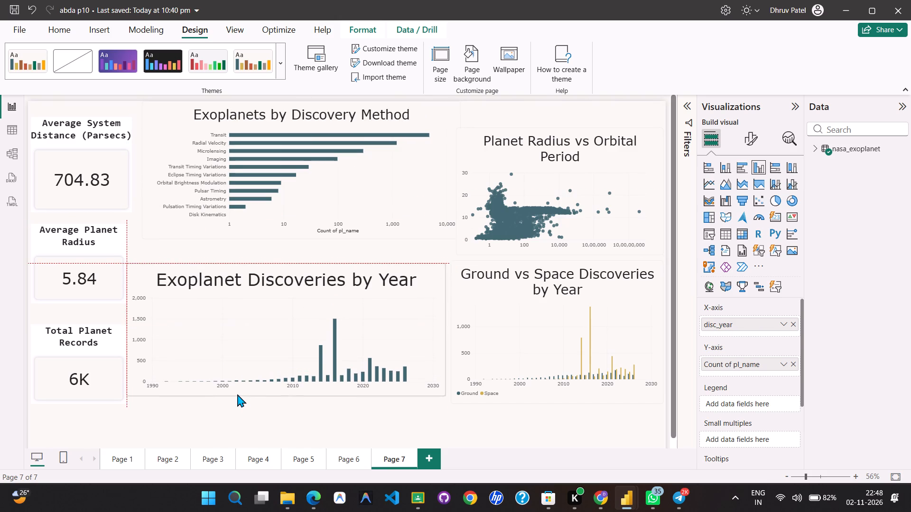
left_click_drag(237, 394, 237, 391)
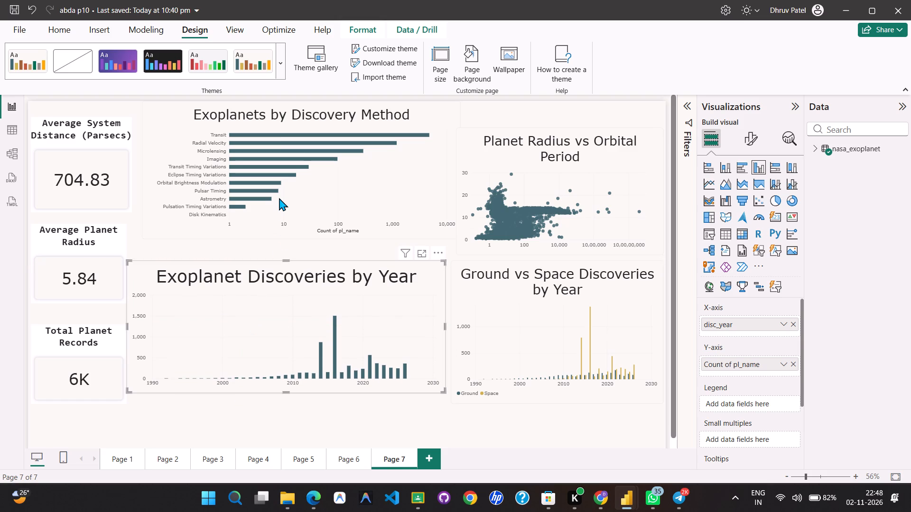
Align the Exoplanets by Discovery Method chart's top edge with the Planet Radius vs Orbital Period chart.
left_click_drag(278, 200, 268, 208)
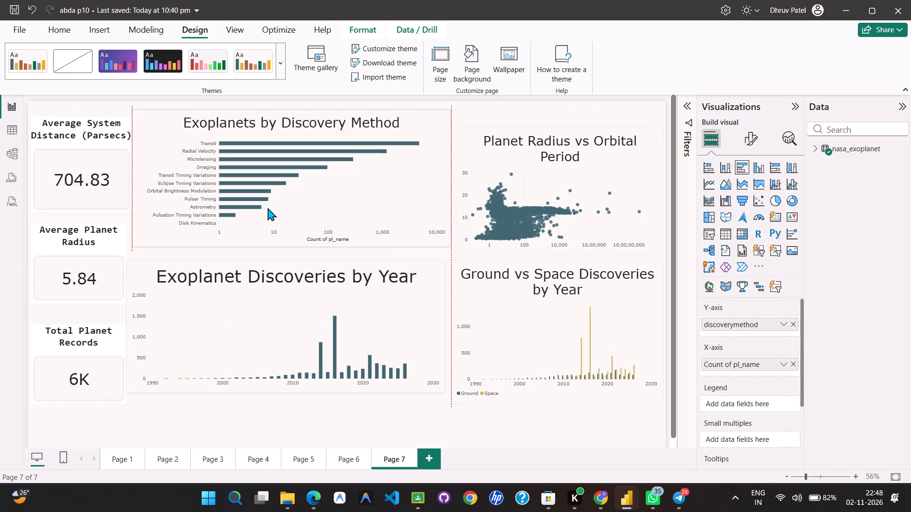
left_click_drag(268, 208, 270, 220)
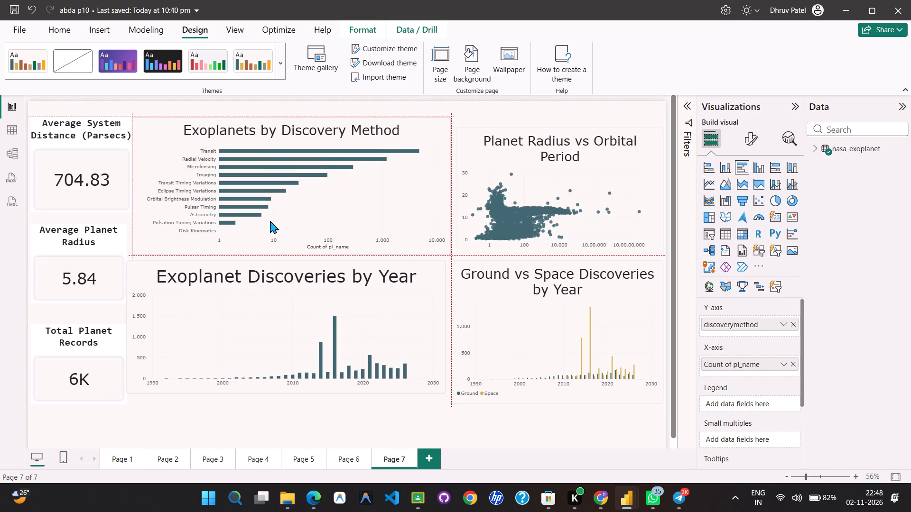
left_click_drag(270, 220, 270, 227)
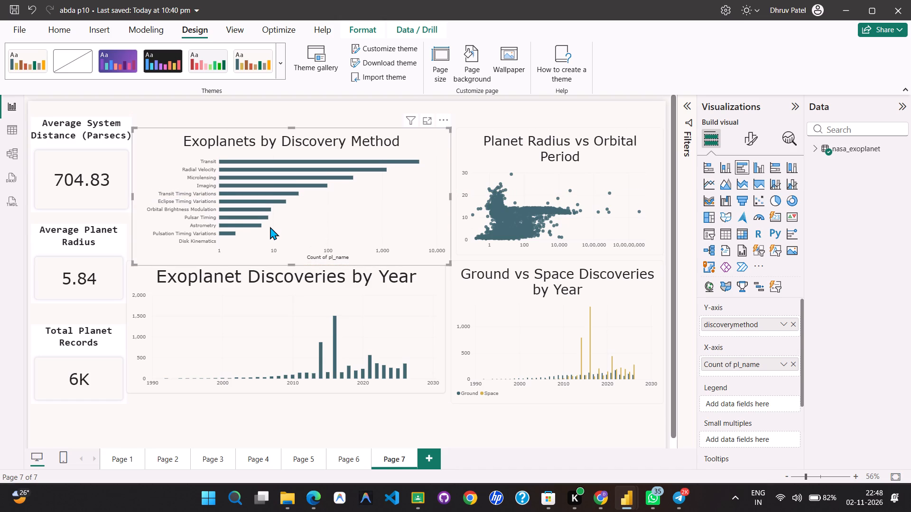
Position the Exoplanet Discoveries by Year chart beneath the Discovery Method chart, with its bottom edge aligned to the Ground vs Space chart.
left_click_drag(247, 299, 247, 312)
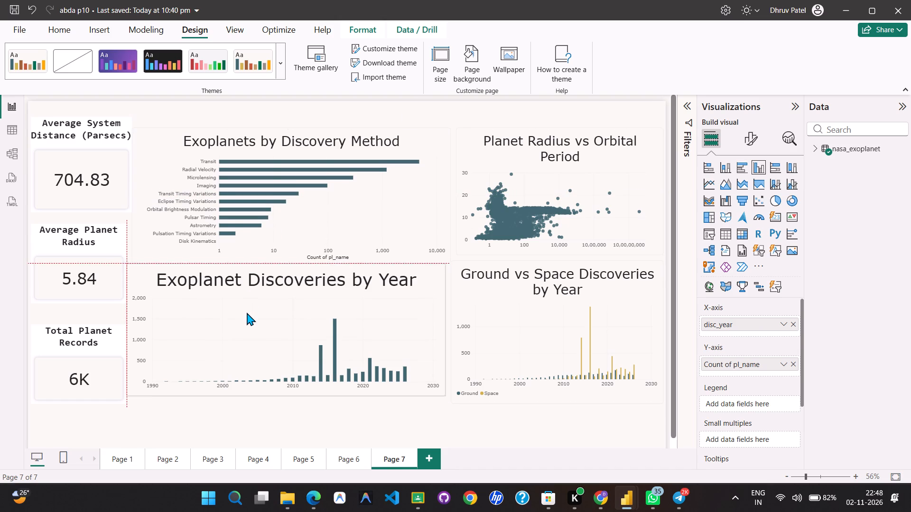
left_click_drag(247, 312, 255, 311)
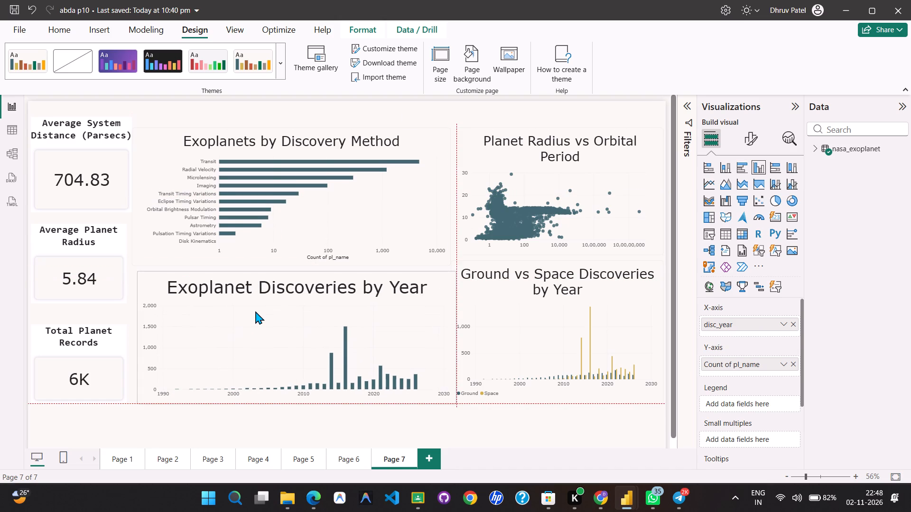
left_click_drag(255, 311, 251, 309)
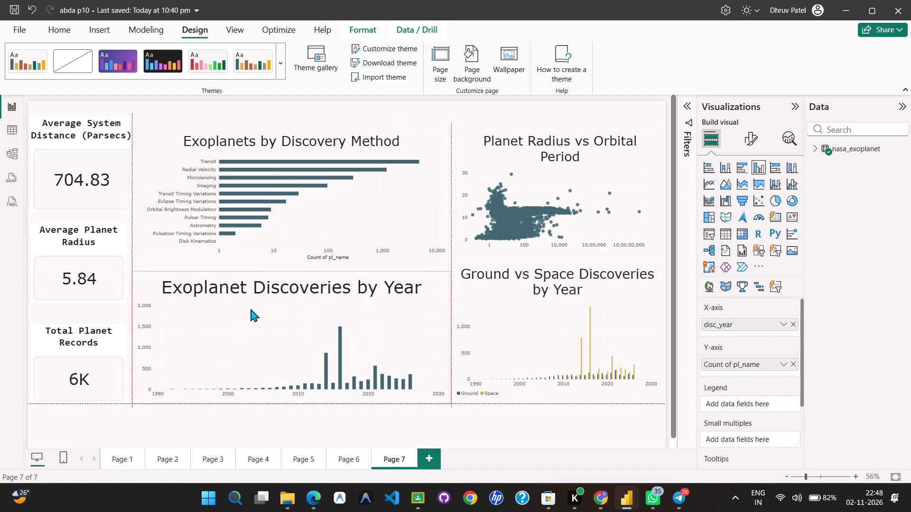
left_click_drag(251, 309, 250, 307)
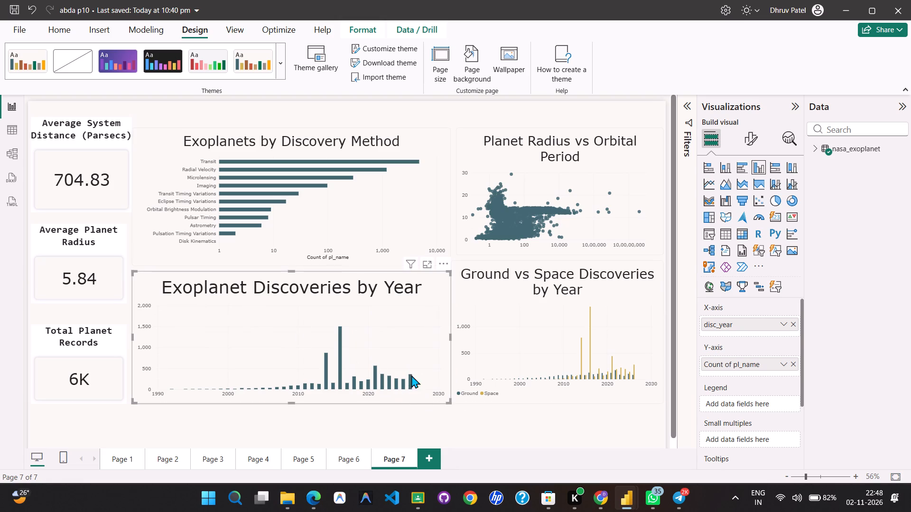
left_click_drag(375, 362, 368, 362)
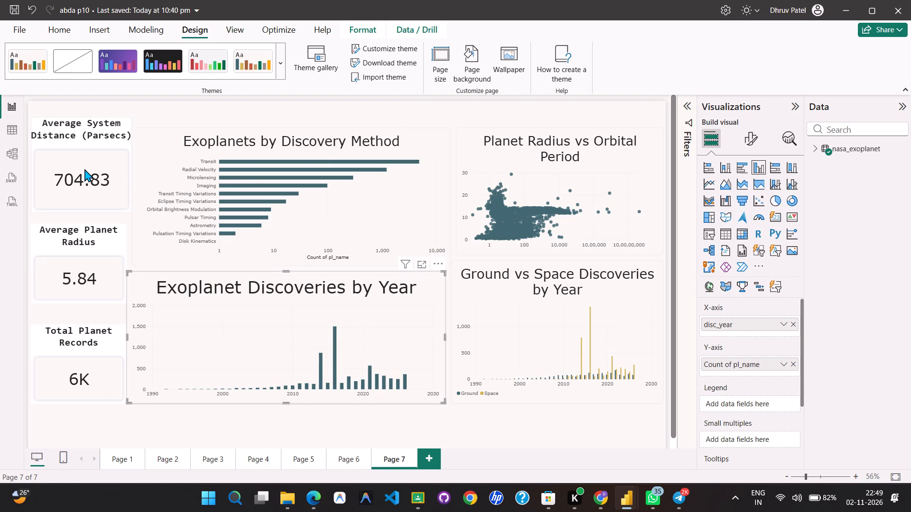
Nudge the Average System Distance (Parsecs) card slightly down so it sits closer to the Average Planet Radius card.
left_click(68, 123)
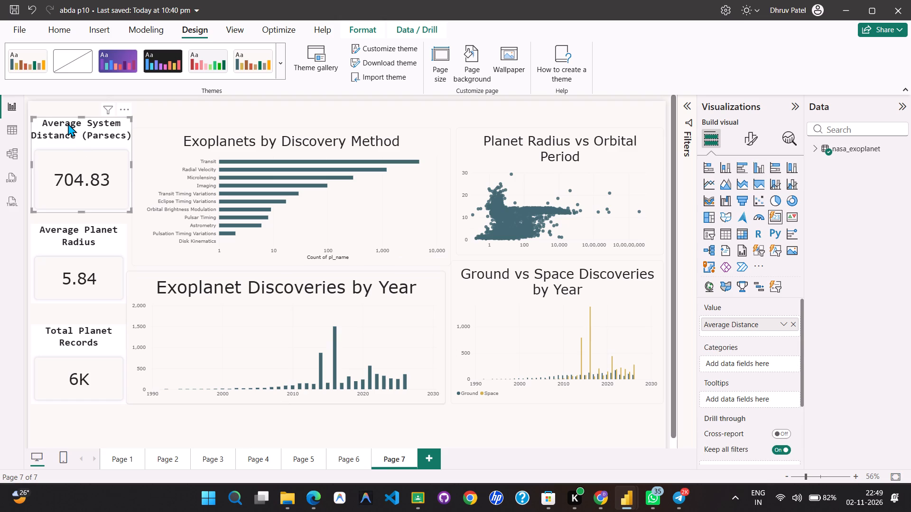
key("Left")
key("Left")
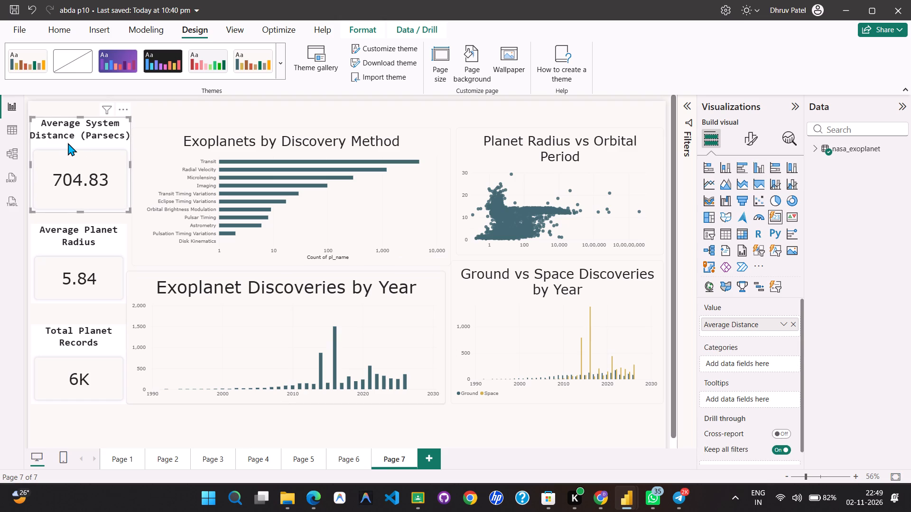
key("Right")
key("Left")
key("Down")
key("Down")
key("Down")
key("Down")
key("Down")
key("Down")
key("Down")
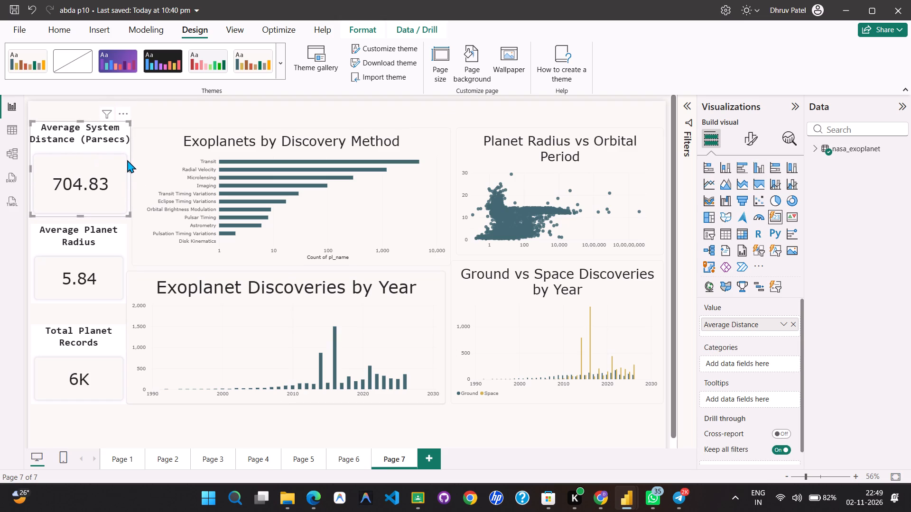
key("Right")
key("Right")
key("Right")
key("Right")
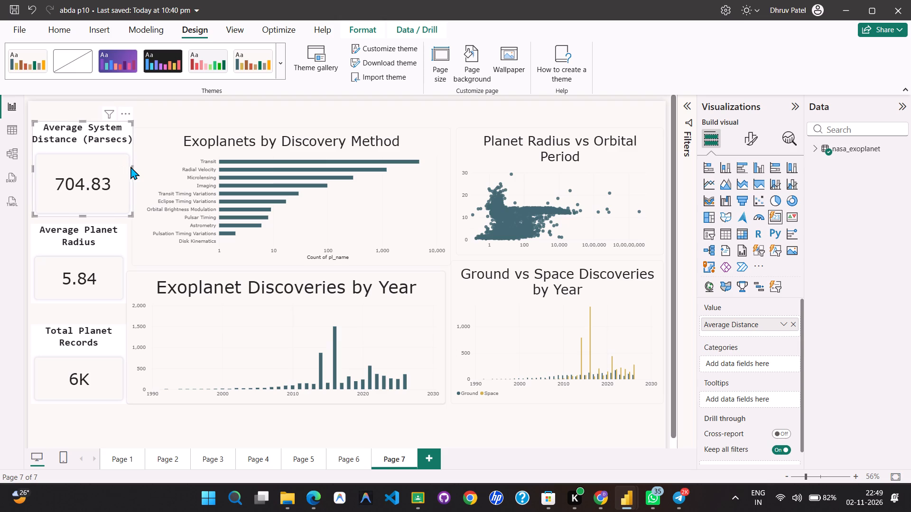
left_click(95, 170)
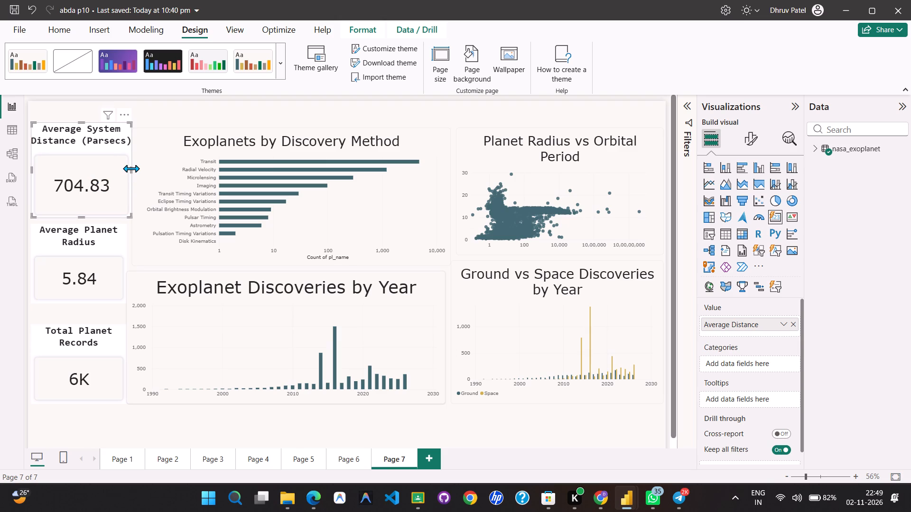
Narrow the Average System Distance (Parsecs) card to match the width of the cards below it.
left_click_drag(131, 168, 127, 168)
left_click_drag(127, 168, 127, 168)
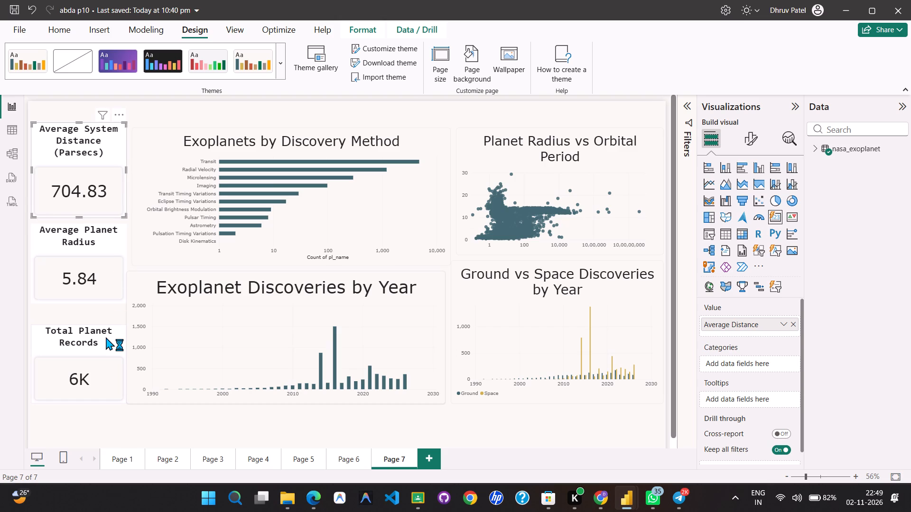
Nudge the Exoplanet Discoveries by Year chart slightly right, leaving a small gap from the card column.
left_click(106, 337)
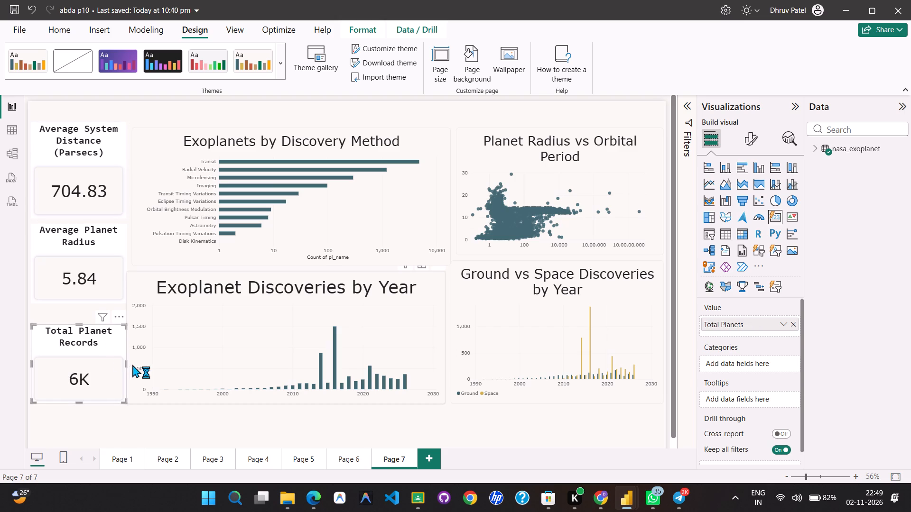
left_click(177, 352)
key("Right")
key("Right")
key("Right")
key("Right")
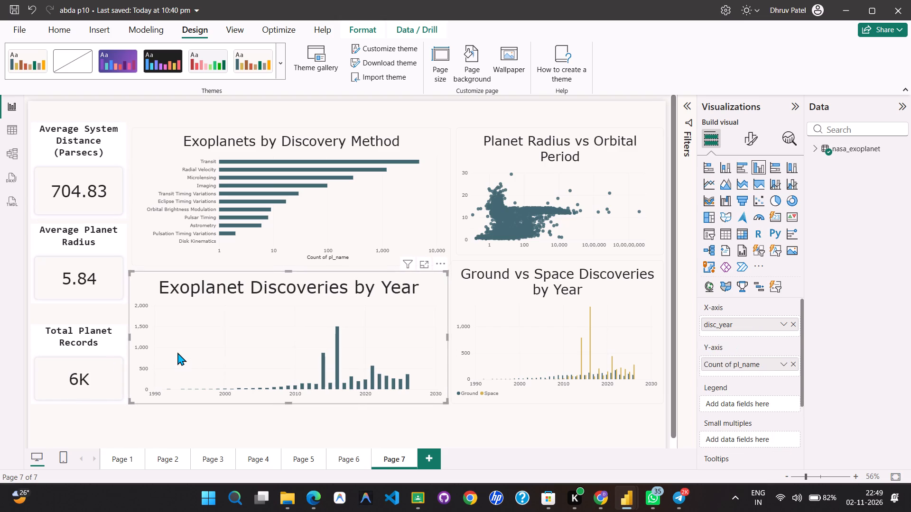
key("Right")
key("Right")
Shift the Total Planet Records card slightly left and widen it so its right edge lines up with the cards above.
left_click(104, 364)
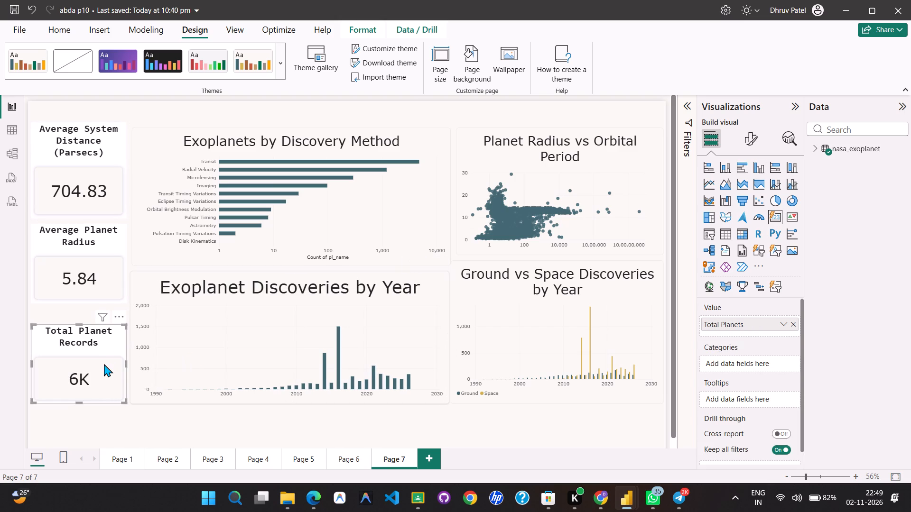
left_click(104, 364)
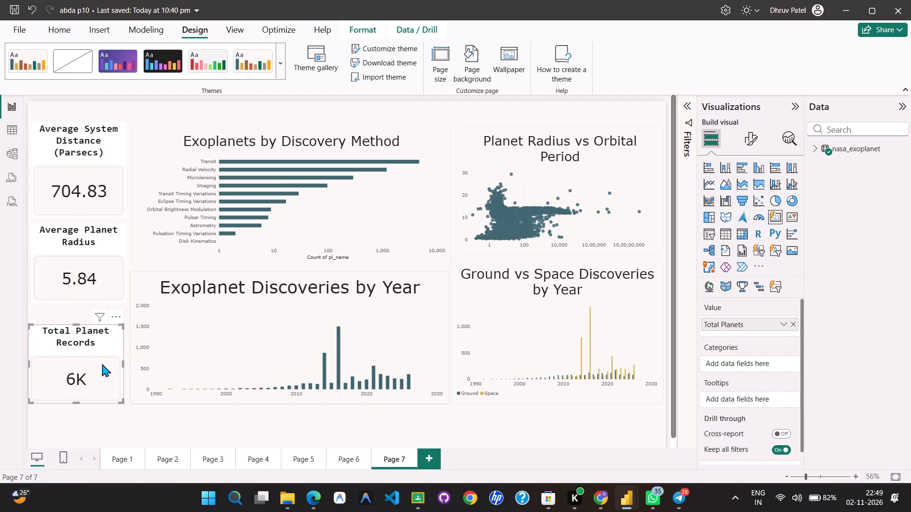
left_click(124, 364)
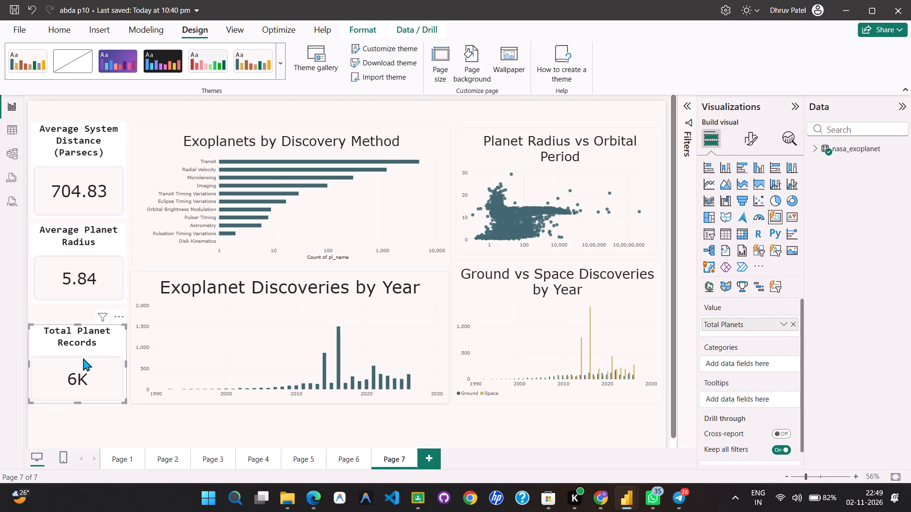
key("Left")
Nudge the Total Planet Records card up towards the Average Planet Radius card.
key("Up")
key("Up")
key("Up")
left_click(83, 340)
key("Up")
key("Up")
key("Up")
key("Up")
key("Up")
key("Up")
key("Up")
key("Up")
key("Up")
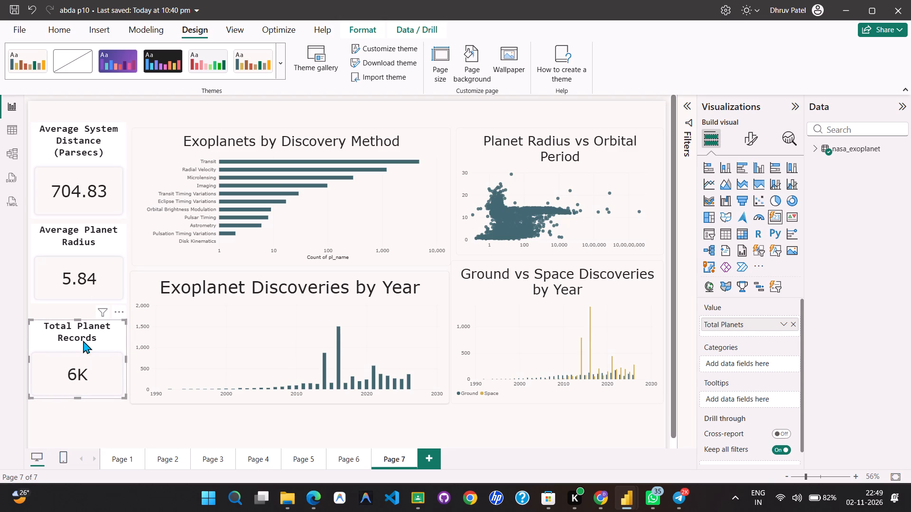
Nudge the Average Planet Radius card down, opening a gap below the Average System Distance (Parsecs) card.
left_click(78, 247)
key("Down")
key("Down")
key("Down")
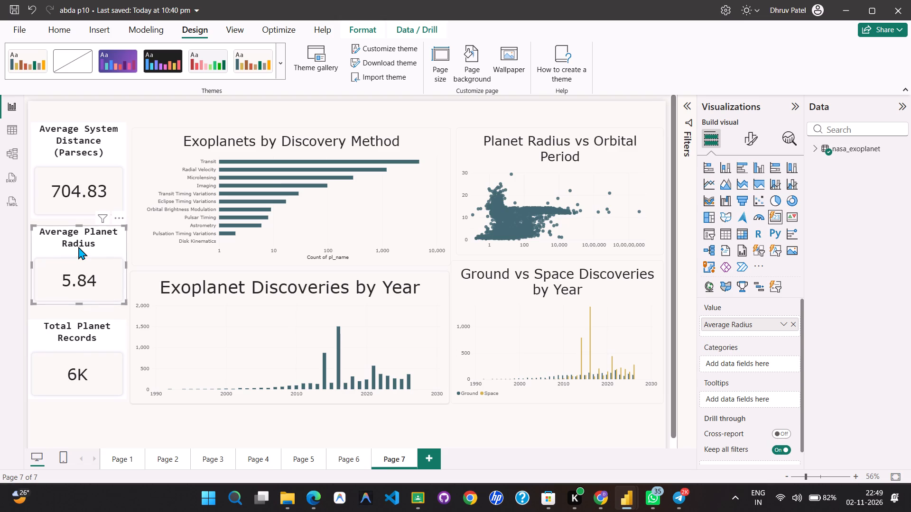
key("Down")
key("Down")
key("Down")
key("Down")
key("Down")
key("Down")
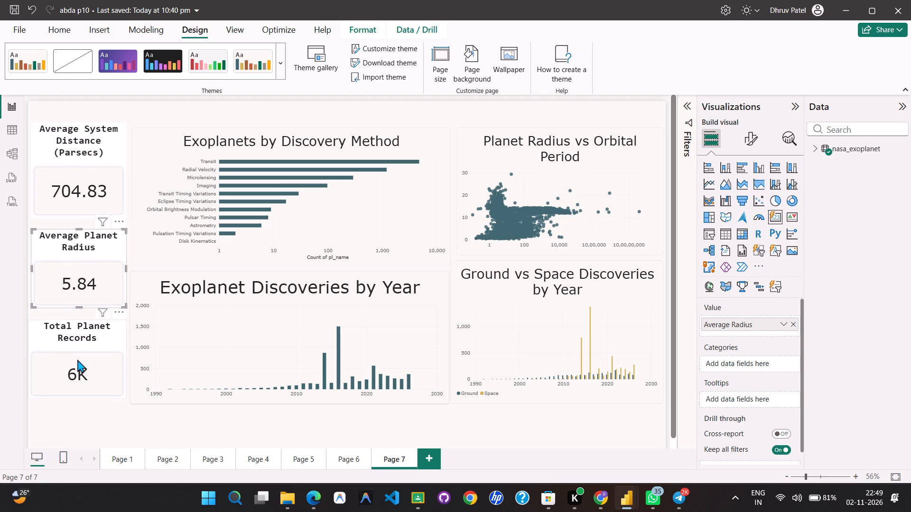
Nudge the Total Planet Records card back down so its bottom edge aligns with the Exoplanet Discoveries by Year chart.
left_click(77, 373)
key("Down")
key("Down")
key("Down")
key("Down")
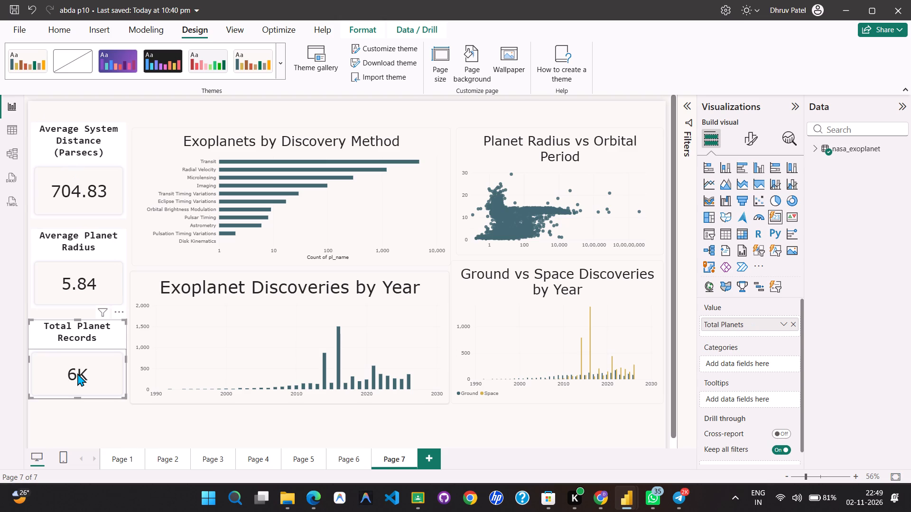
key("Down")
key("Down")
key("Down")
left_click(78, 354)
Nudge the Average Planet Radius card a little further down towards the Total Planet Records card.
left_click(75, 294)
key("Down")
key("Down")
key("Down")
key("Down")
key("Down")
key("Down")
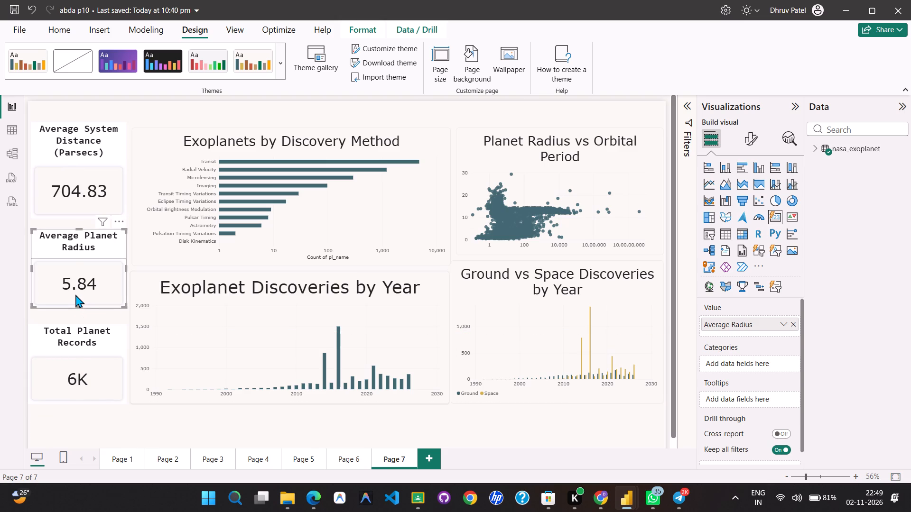
left_click(67, 233)
key("Down")
key("Down")
key("Down")
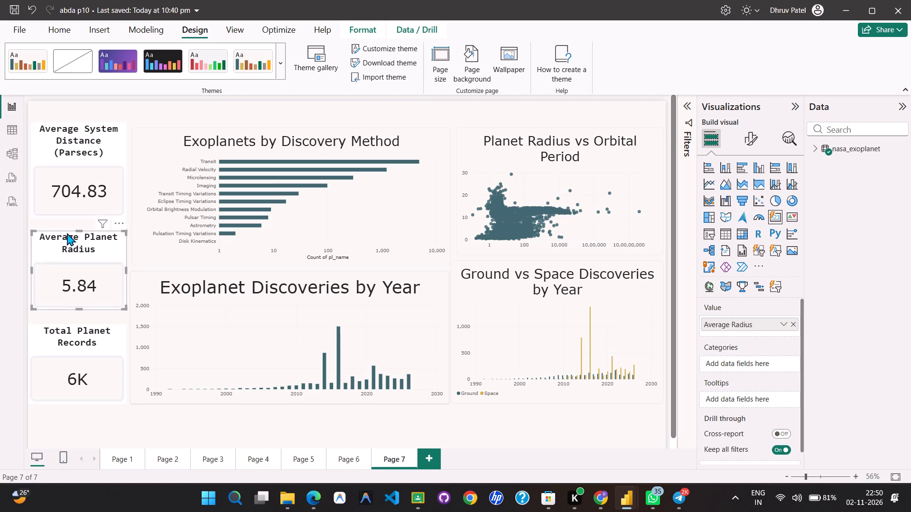
key("Down")
key("Down")
Move the Average System Distance (Parsecs) card down so it sits directly above the Average Planet Radius card.
left_click_drag(70, 142, 70, 149)
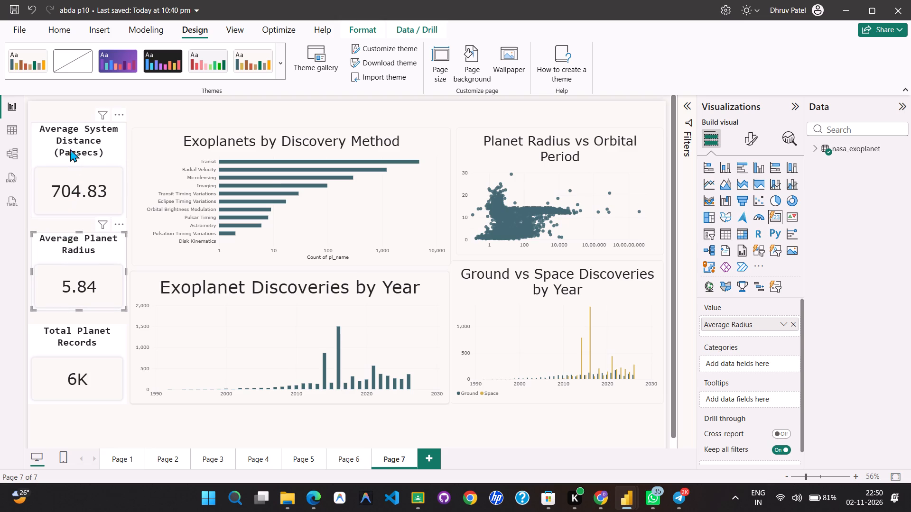
left_click_drag(70, 149, 70, 152)
Nudge the Average Planet Radius card down to space it evenly between the cards above and below.
left_click(69, 247)
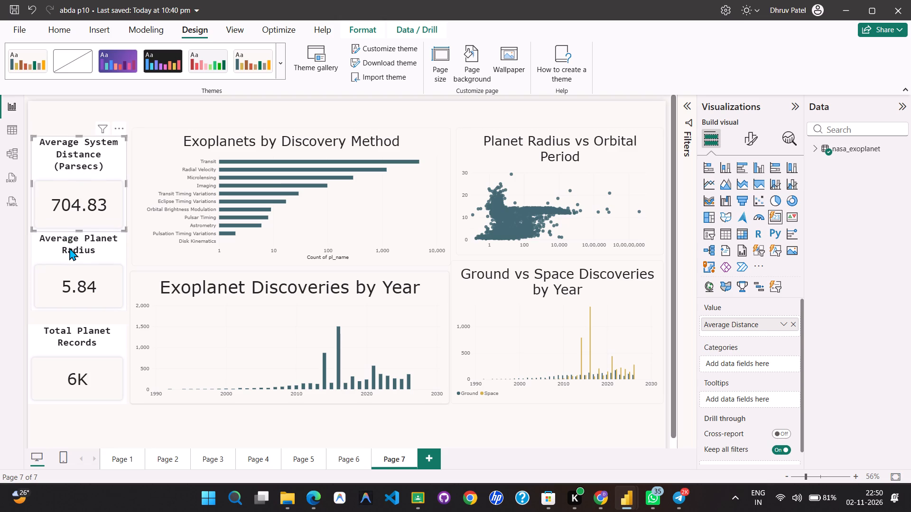
key("Down")
key("Down")
key("Down")
key("Down")
key("Down")
key("Down")
key("Down")
key("Down")
key("Down")
key("Down")
key("Up")
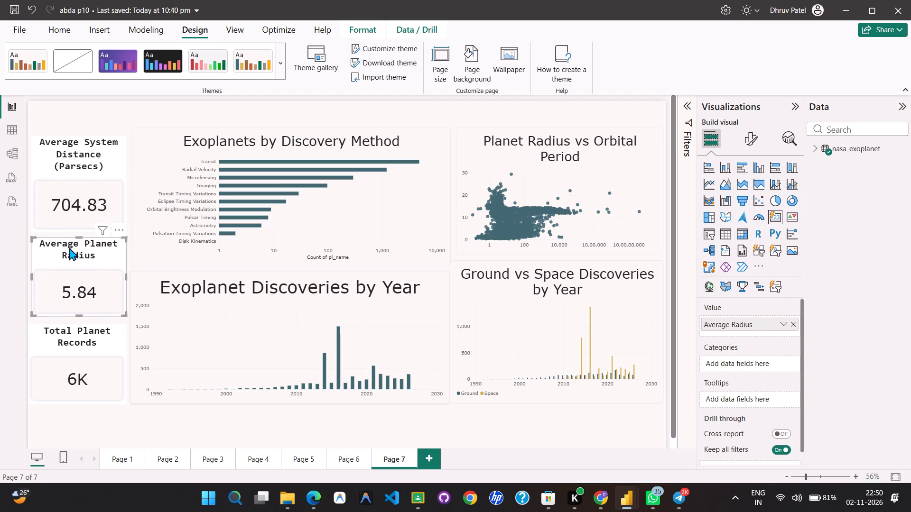
key("Down")
key("Down")
key("Down")
key("Down")
key("Up")
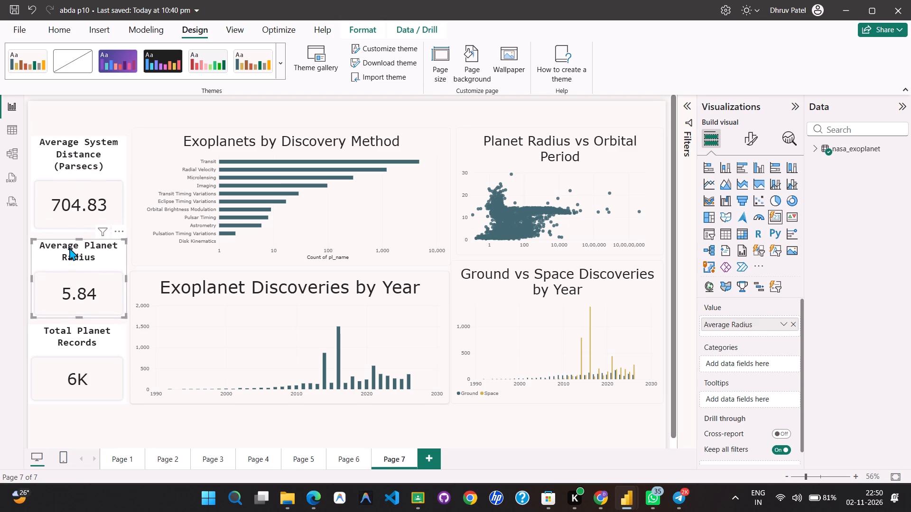
Nudge the Exoplanets by Discovery Method chart left and slightly down to line up with the Exoplanet Discoveries by Year chart.
left_click(241, 225)
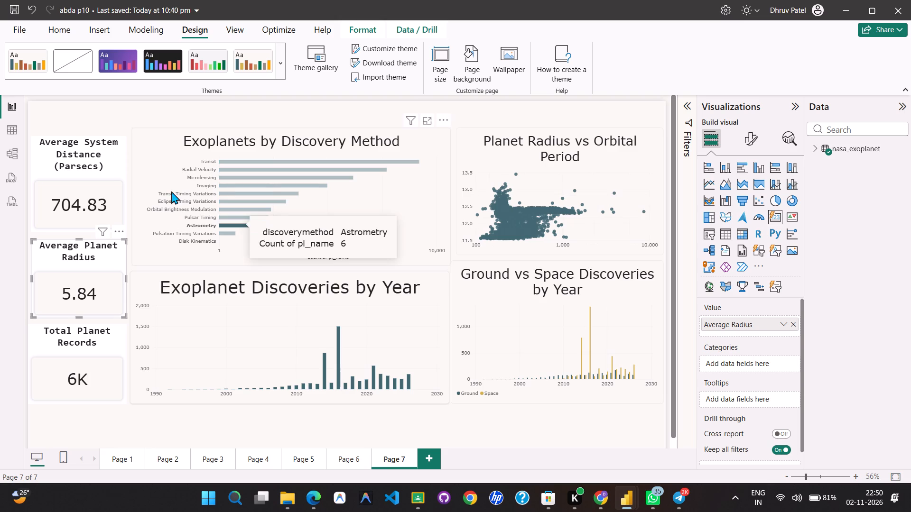
left_click(202, 148)
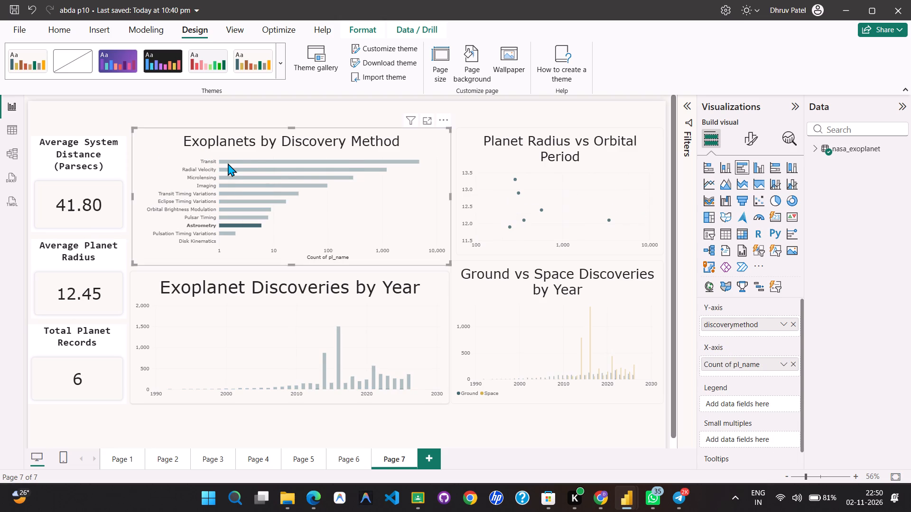
left_click(228, 163)
left_click(228, 163)
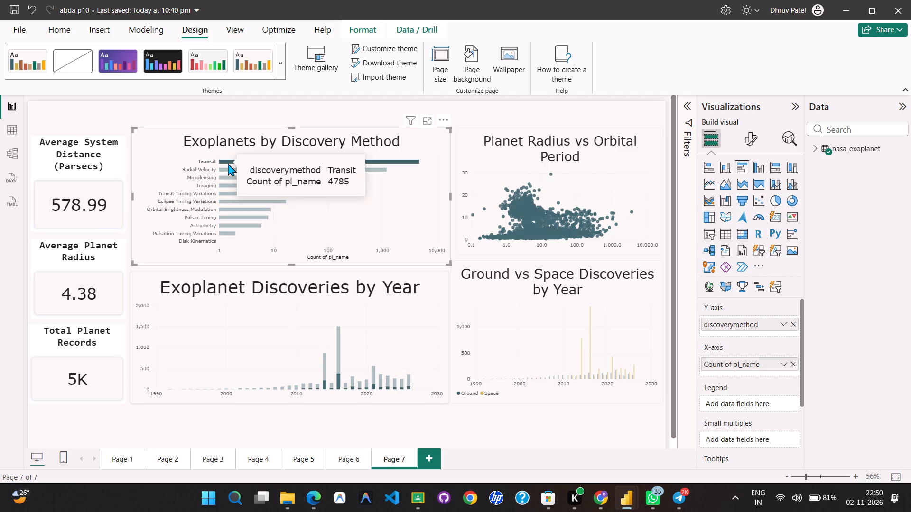
left_click(220, 158)
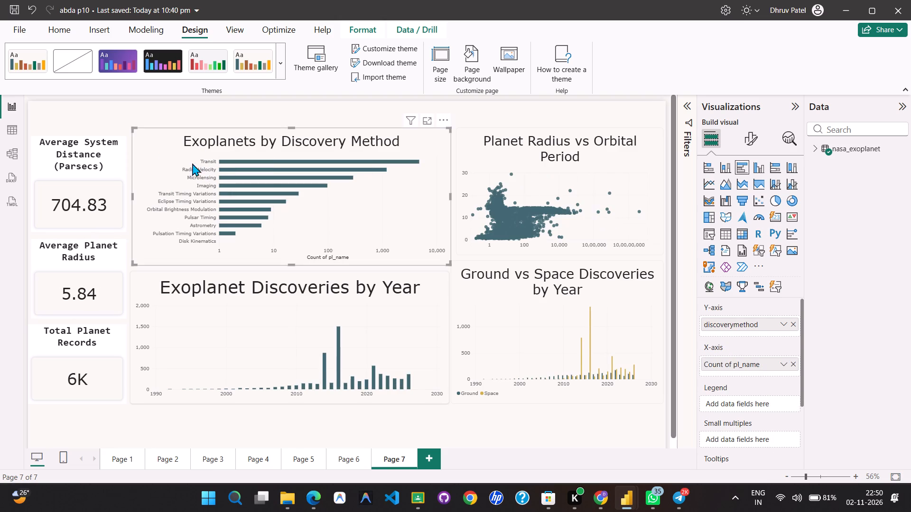
key("Left")
key("Left")
key("Left")
key("Left")
key("Left")
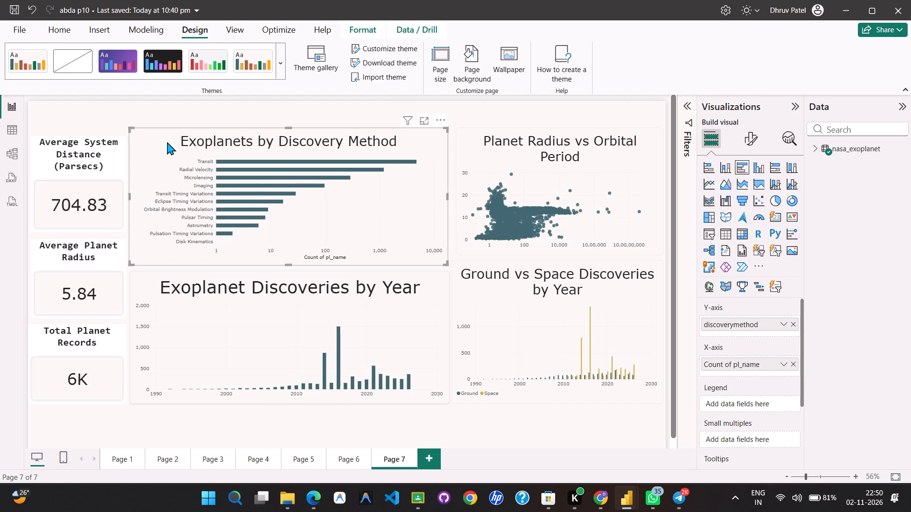
key("Down")
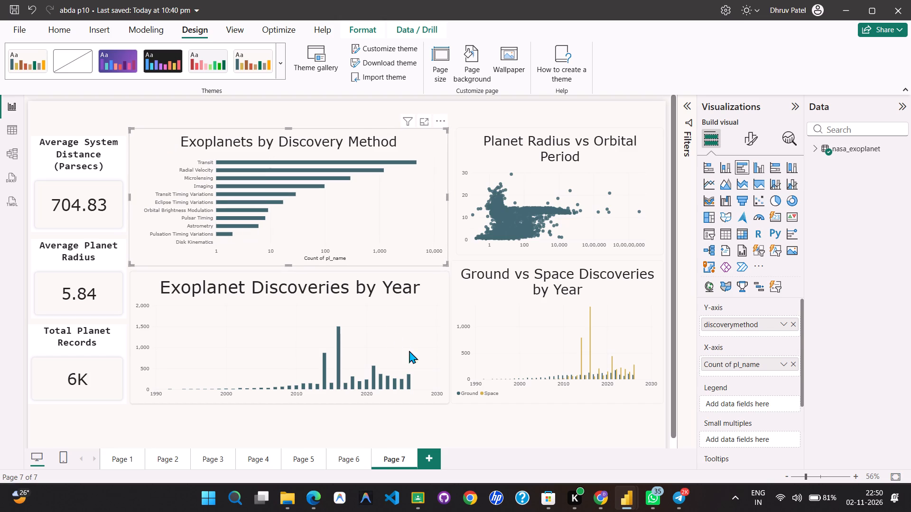
left_click(575, 408)
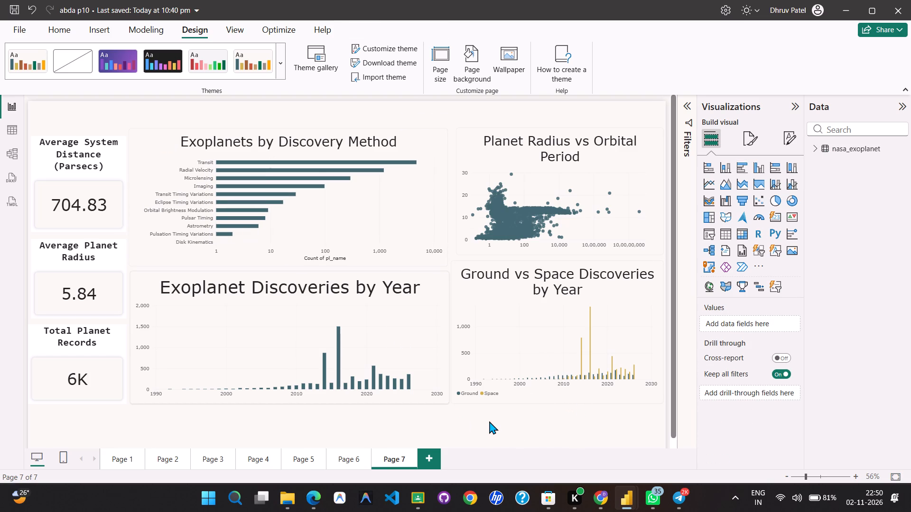
Collapse the Visualizations and Data panes to give the Page 7 dashboard more room.
key("shift+super+s")
key("Escape")
left_click(792, 109)
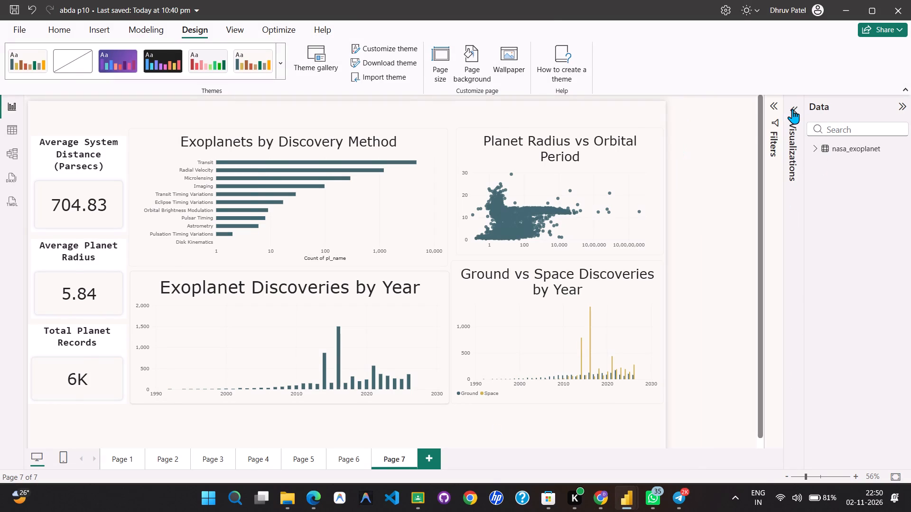
left_click(902, 105)
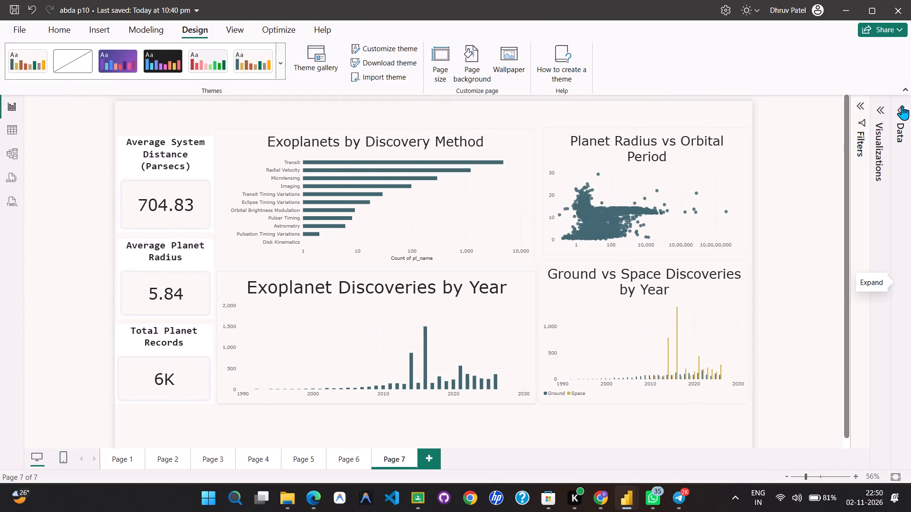
left_click(855, 476)
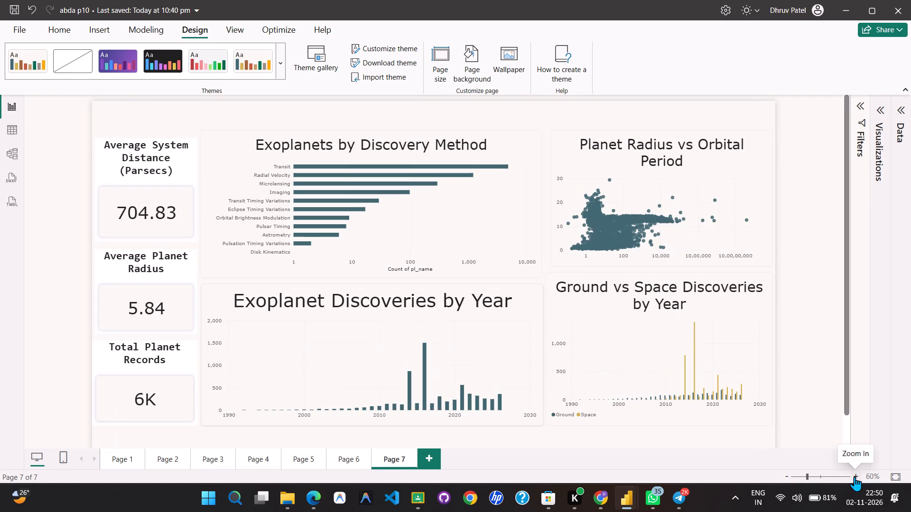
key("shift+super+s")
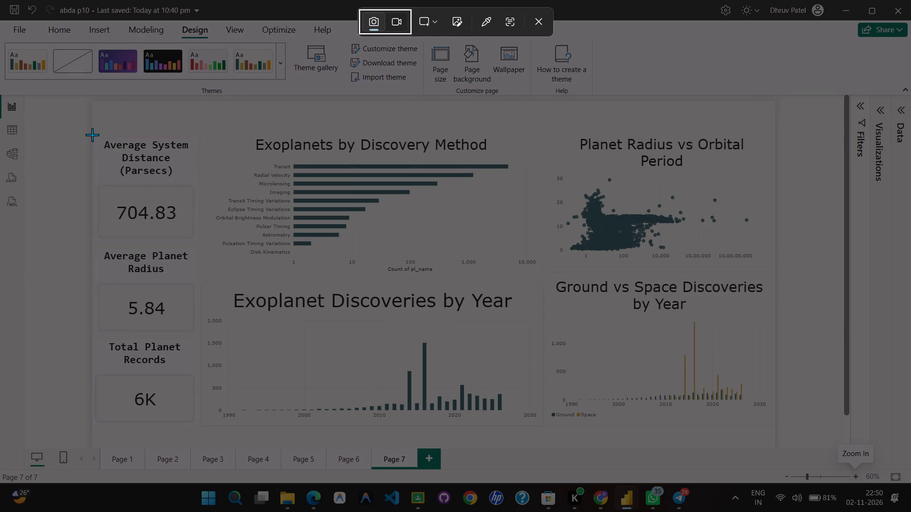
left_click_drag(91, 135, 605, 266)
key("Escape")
Capture a screenshot of the Page 7 dashboard covering all three cards and four charts, and open the capture.
key("shift+super+s")
left_click_drag(90, 129, 718, 380)
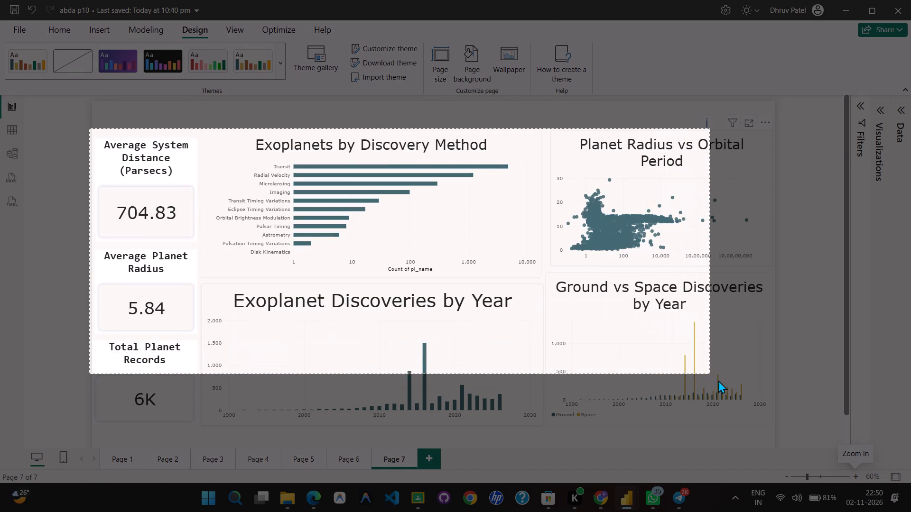
left_click_drag(718, 380, 773, 430)
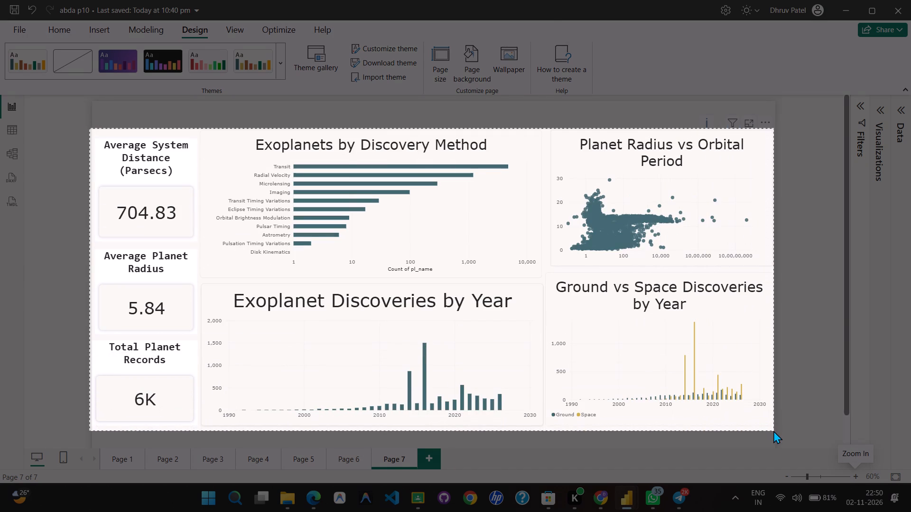
left_click_drag(773, 430, 774, 430)
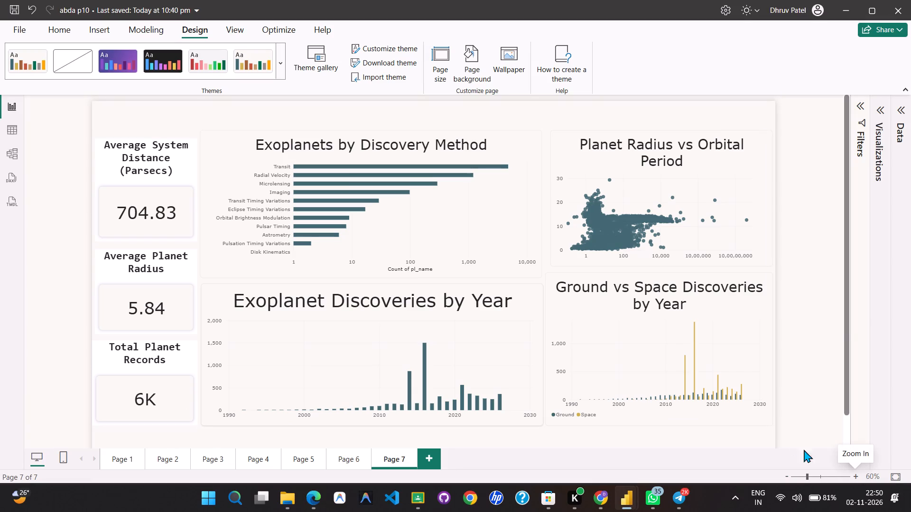
left_click(840, 328)
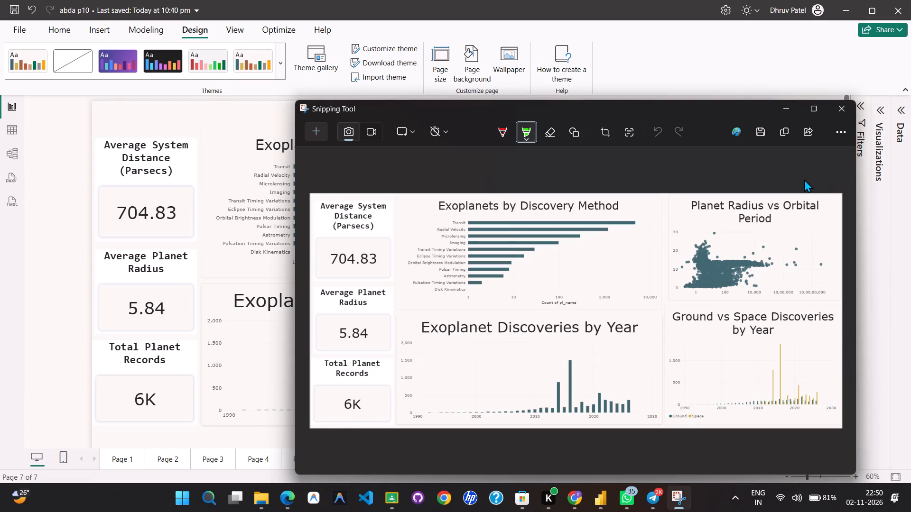
Return to the Power BI report and open Page 1 with the three summary cards.
left_click(44, 423)
left_click(128, 457)
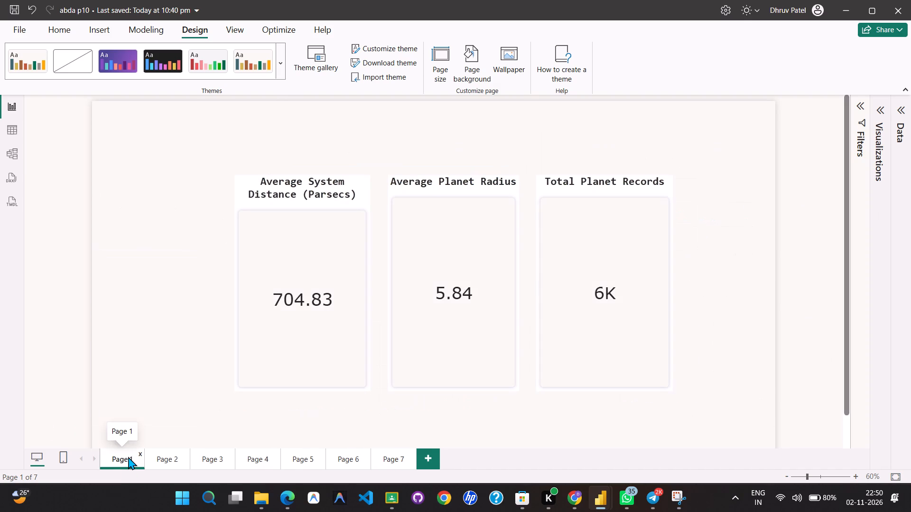
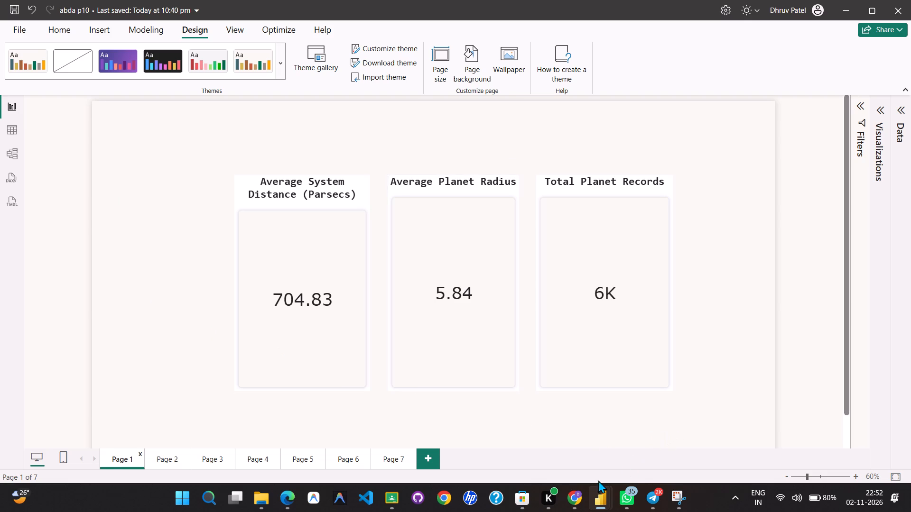
Switch to the ABDA_Practical_10 Google Doc and stretch the summary cards image under Q1 slightly taller.
key("alt+Tab")
key("alt+Tab")
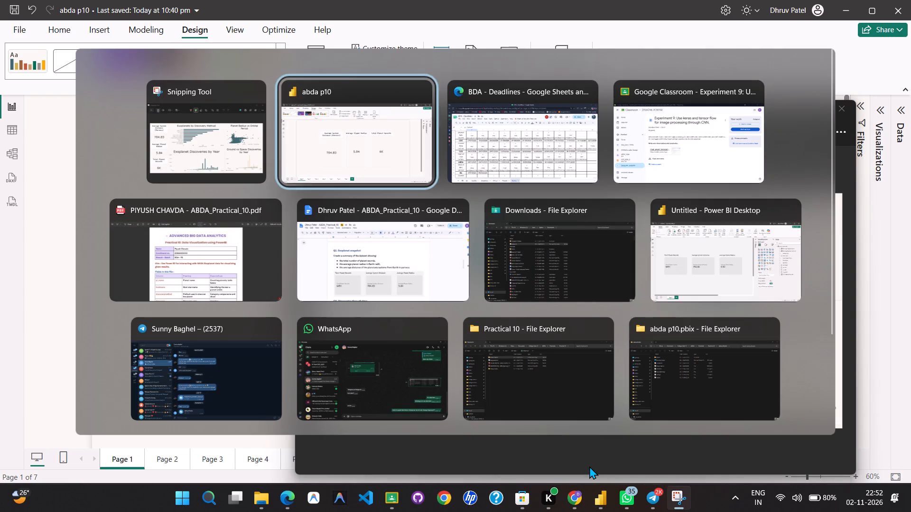
key("alt+Tab")
key("alt+Tab")
key("alt+Tab")
key("alt+Tab")
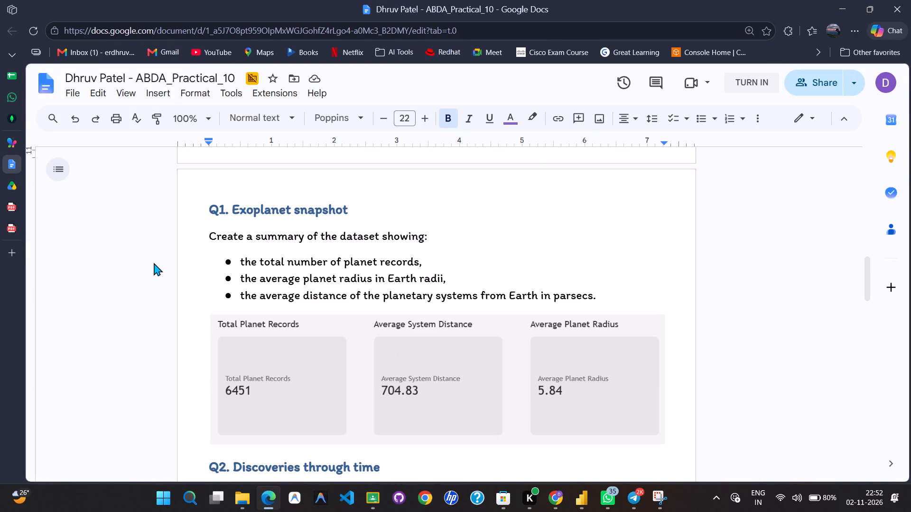
scroll(154, 262, "down", 2)
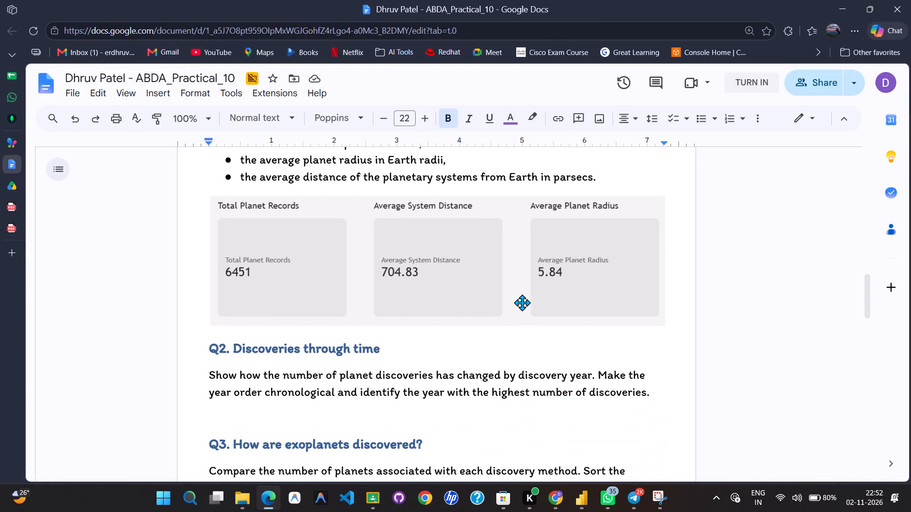
left_click(499, 302)
left_click_drag(438, 325, 438, 335)
left_click_drag(438, 335, 438, 342)
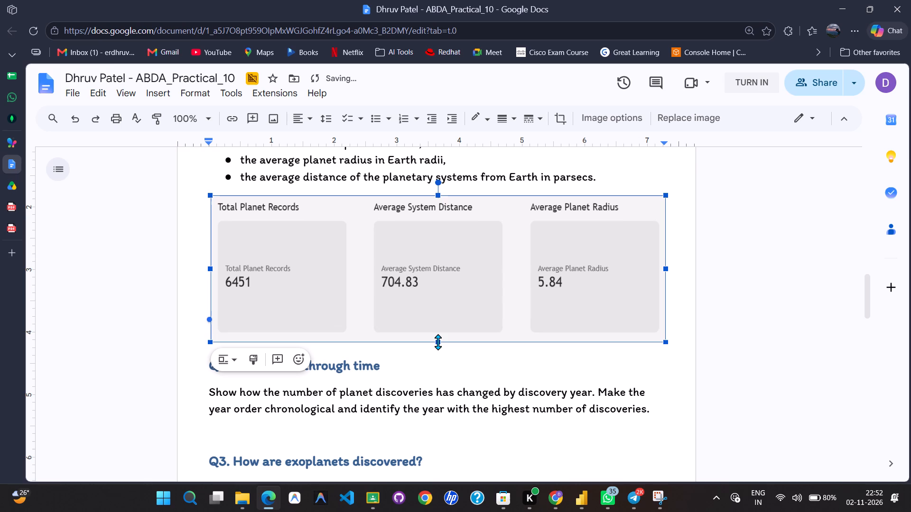
left_click_drag(438, 342, 438, 348)
scroll(437, 324, "up", 2)
scroll(437, 323, "down", 7)
Return to the Power BI report and capture a screenshot of the whole Exoplanet Discoveries by Year chart on Page 2.
key("alt+Tab")
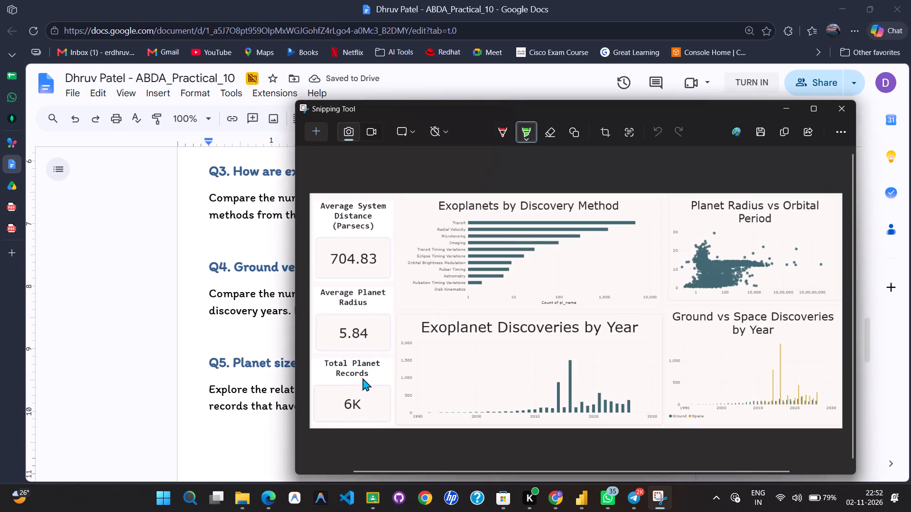
key("alt+Tab")
key("alt+Tab")
key("alt+Tab")
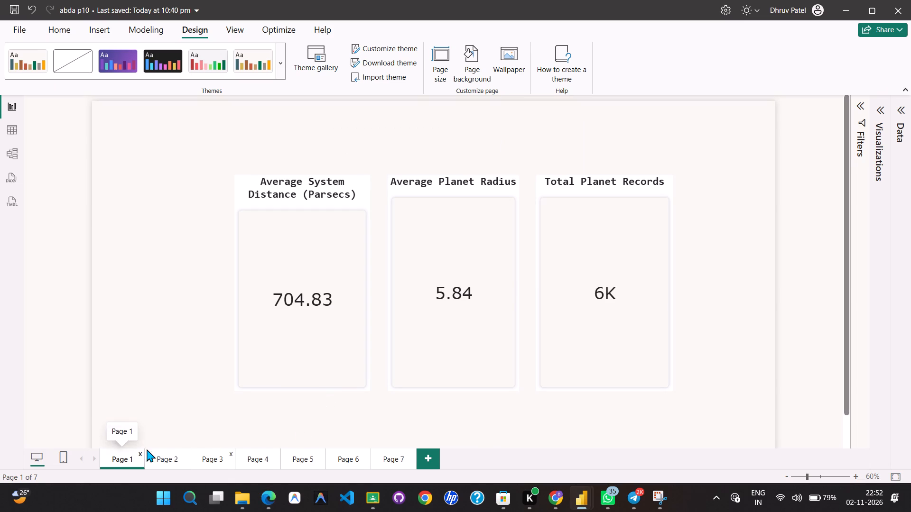
left_click(164, 460)
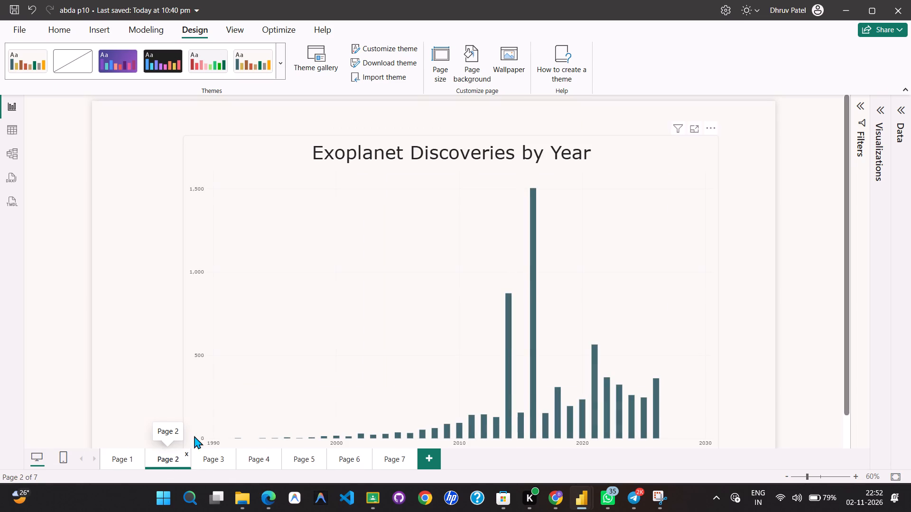
scroll(161, 346, "down", 1)
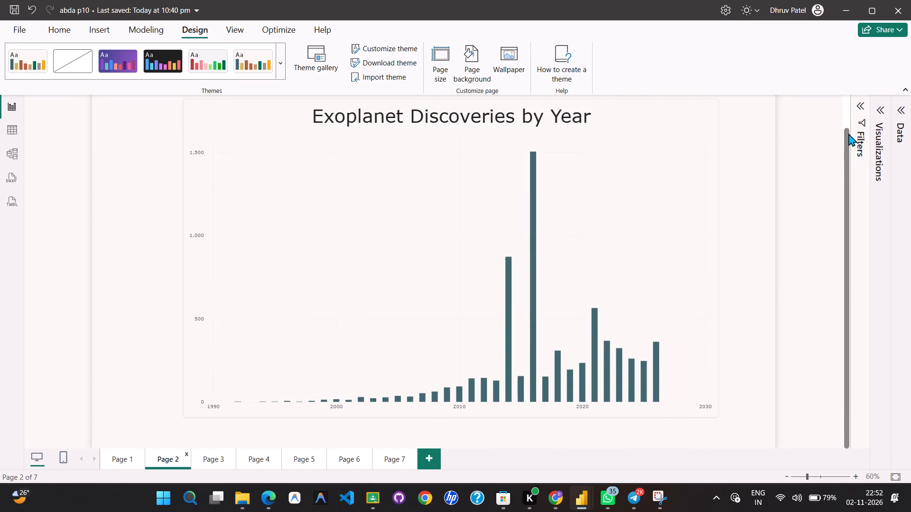
left_click_drag(846, 159, 847, 151)
key("shift+super+s")
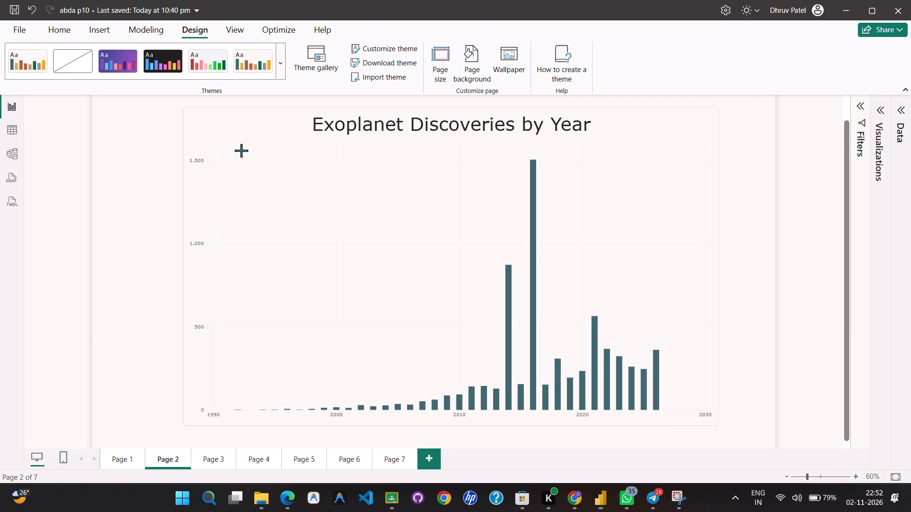
left_click_drag(180, 102, 685, 422)
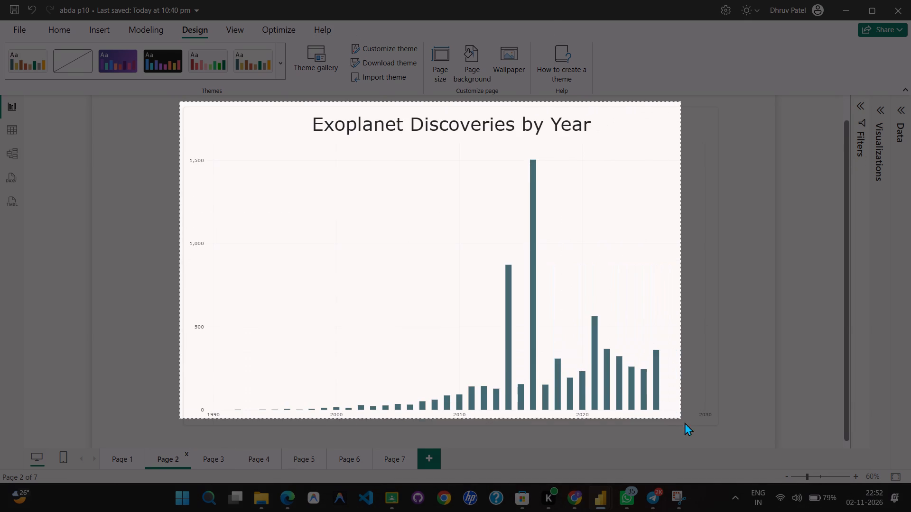
left_click_drag(685, 422, 721, 429)
Insert the captured Exoplanet Discoveries by Year chart on the blank line under the Q2 text in the Google Doc.
key("alt+Tab")
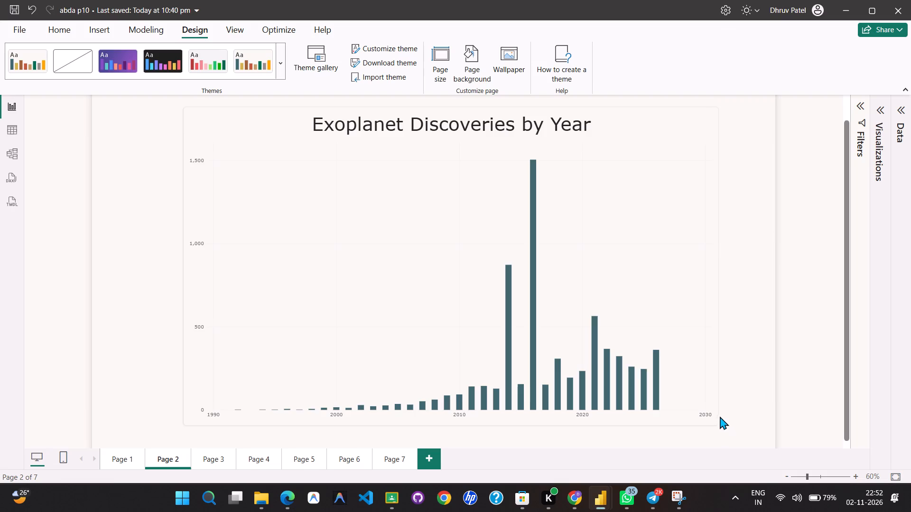
scroll(292, 227, "up", 3)
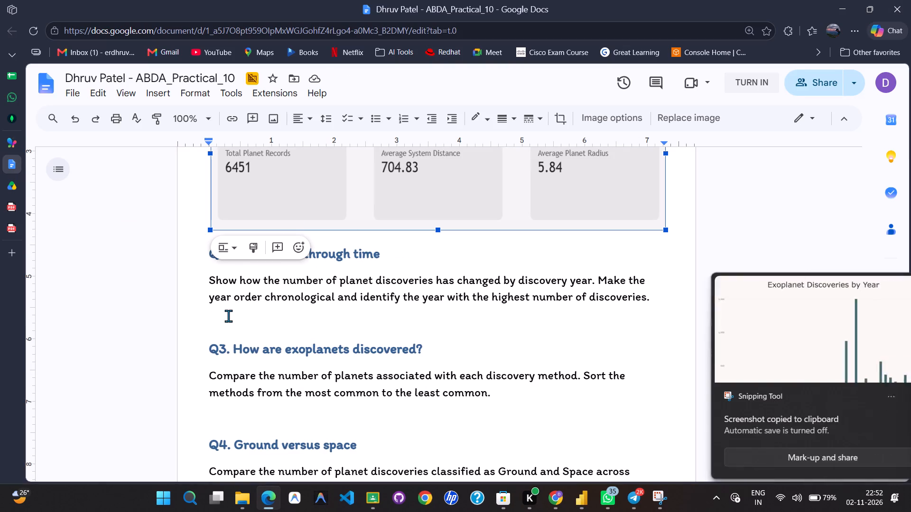
left_click(230, 316)
left_click(231, 316)
key("ctrl+v")
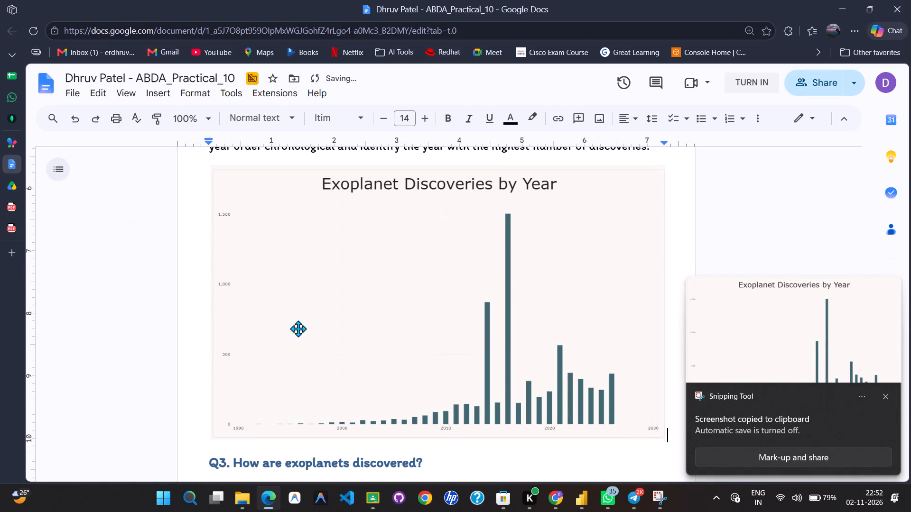
Add a page break after the Q2 chart and remove the extra blank line so Q3 starts a new page.
key("Return")
key("ctrl+Return")
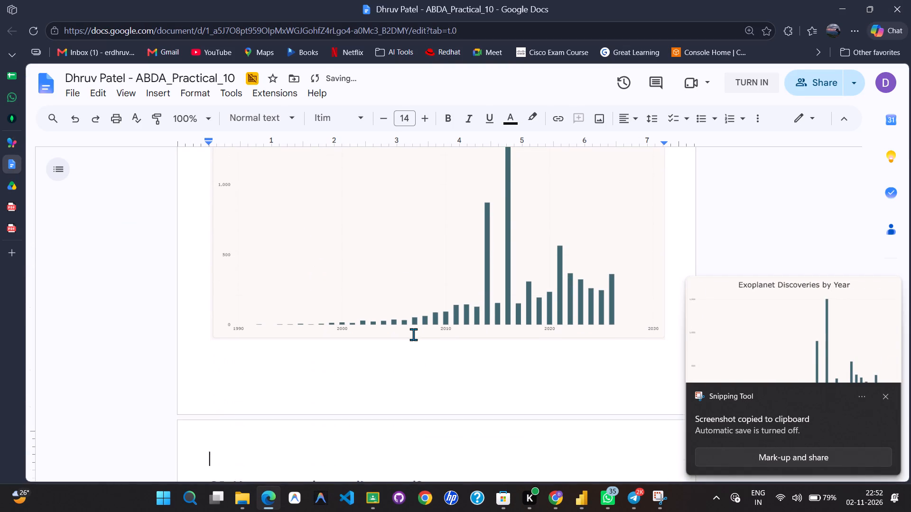
key("Delete")
Review the write-up's layout from the dataset field table through the Q1 and Q2 images to the Q3 heading.
scroll(402, 322, "up", 20)
scroll(403, 318, "down", 8)
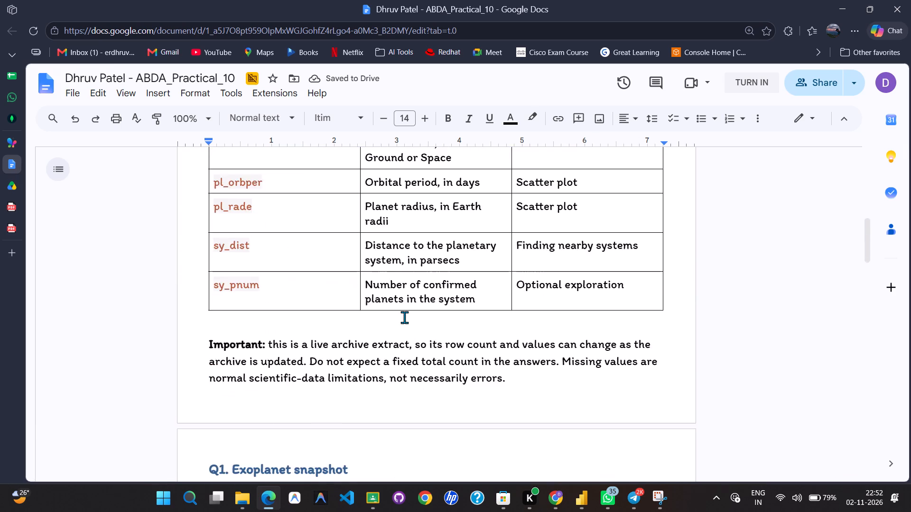
scroll(404, 317, "down", 2)
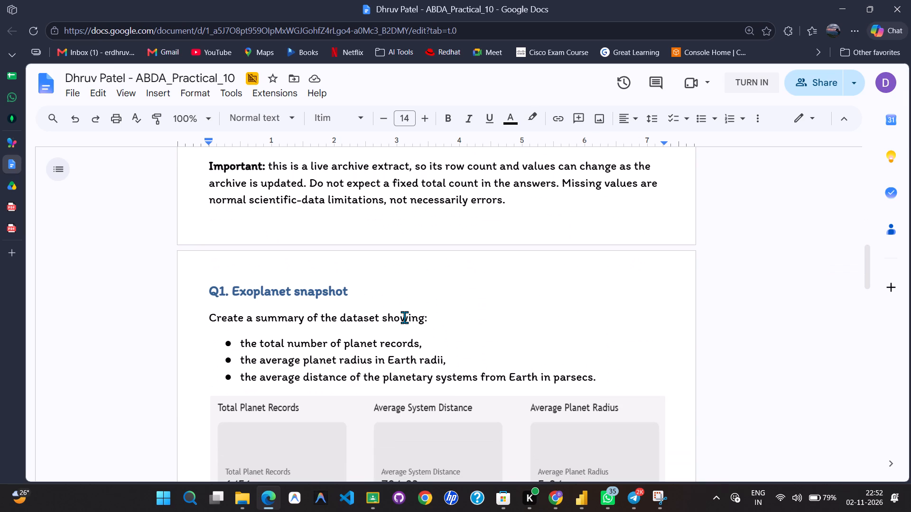
scroll(404, 317, "down", 4)
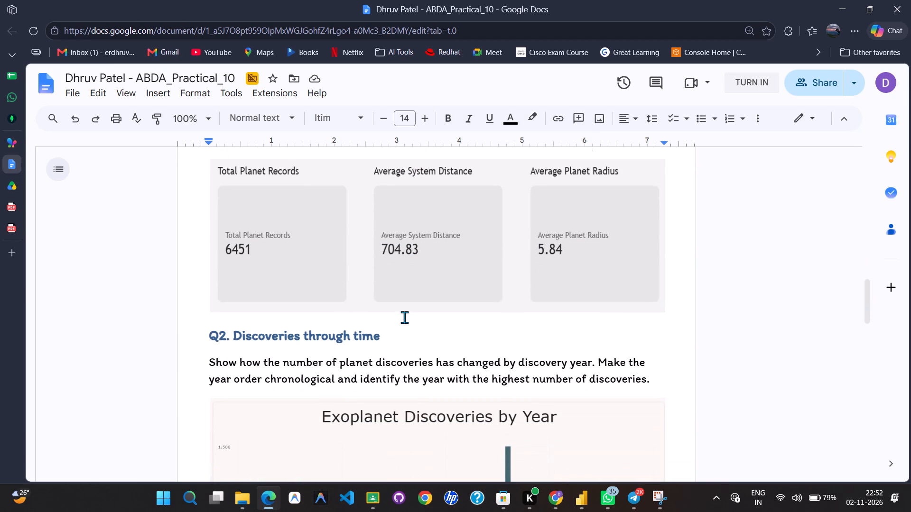
scroll(404, 317, "down", 9)
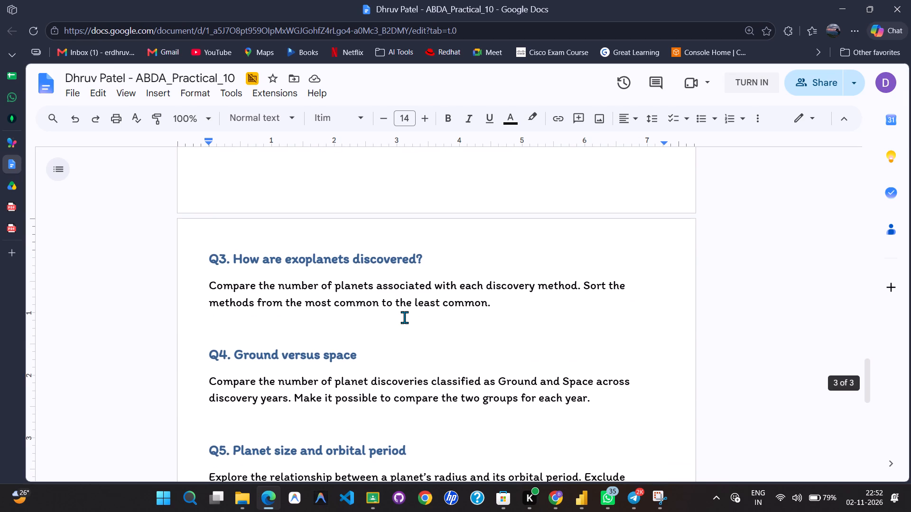
Capture the Exoplanets by Discovery Method chart on Page 3 of the Power BI report and insert it under the Q3 text in the Google Doc.
left_click(394, 326)
key("alt+Tab")
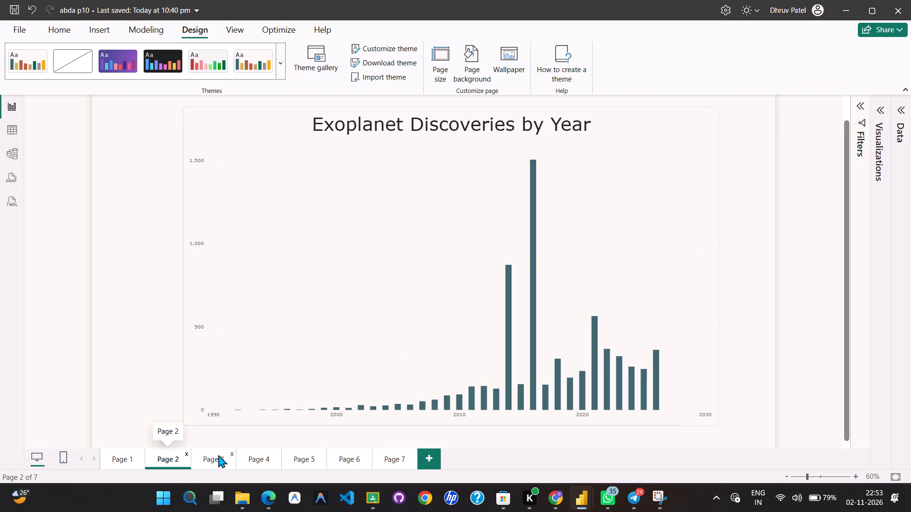
left_click(218, 456)
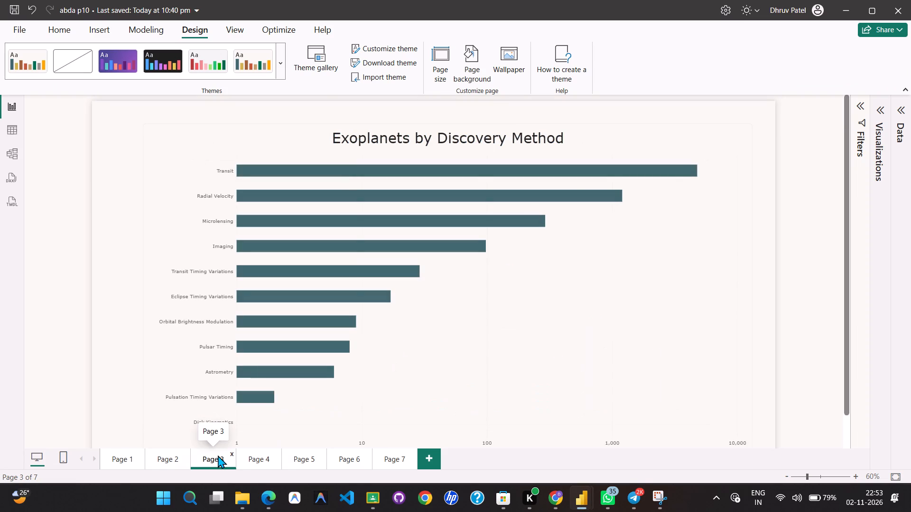
scroll(801, 334, "down", 1)
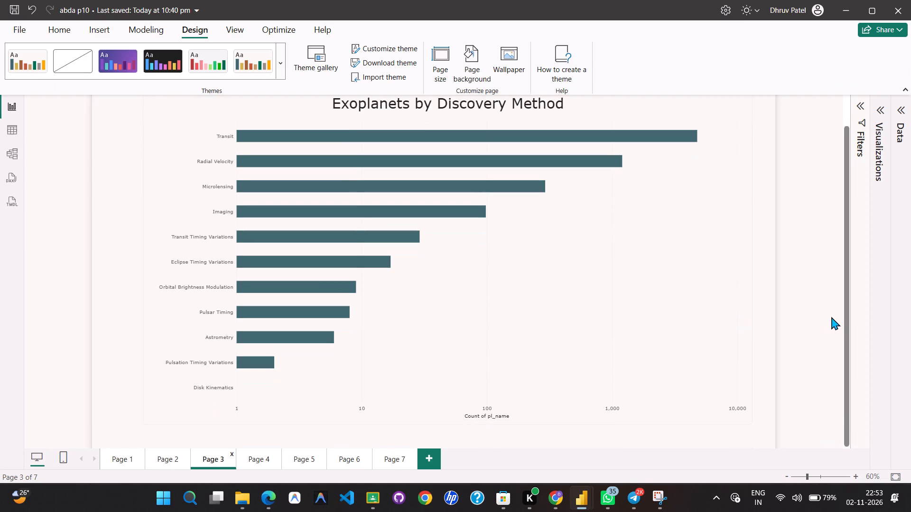
left_click_drag(847, 280, 847, 280)
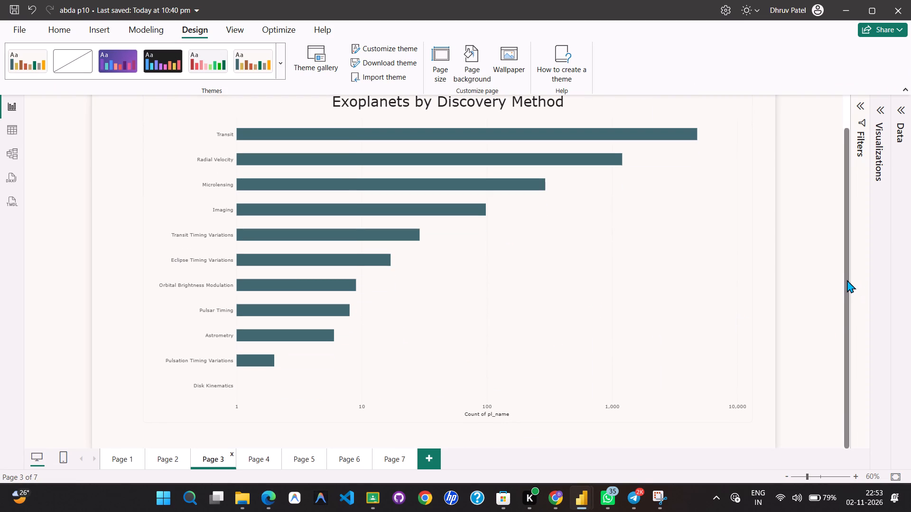
left_click_drag(847, 280, 846, 268)
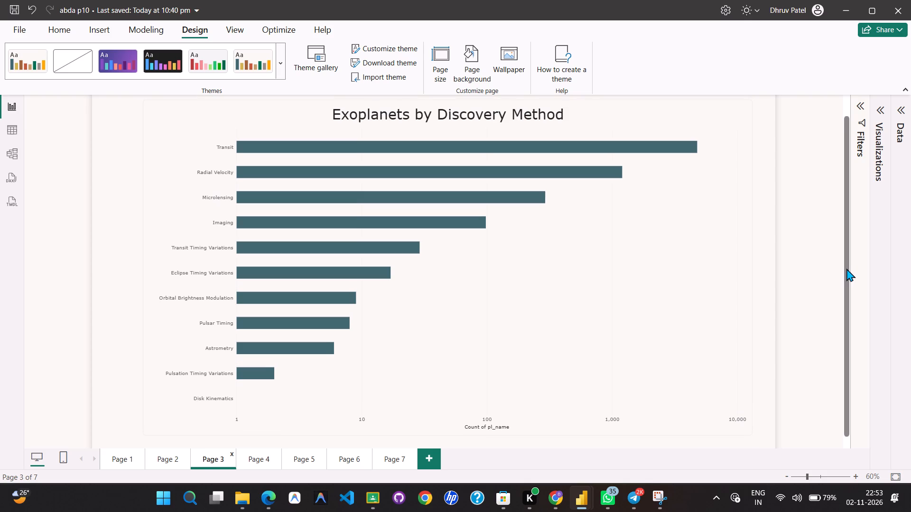
left_click_drag(846, 268, 846, 266)
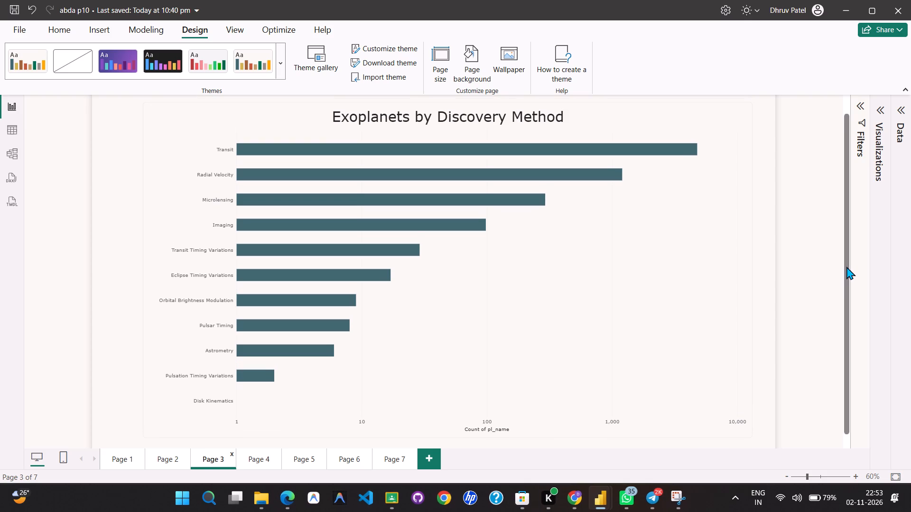
key("shift+super+s")
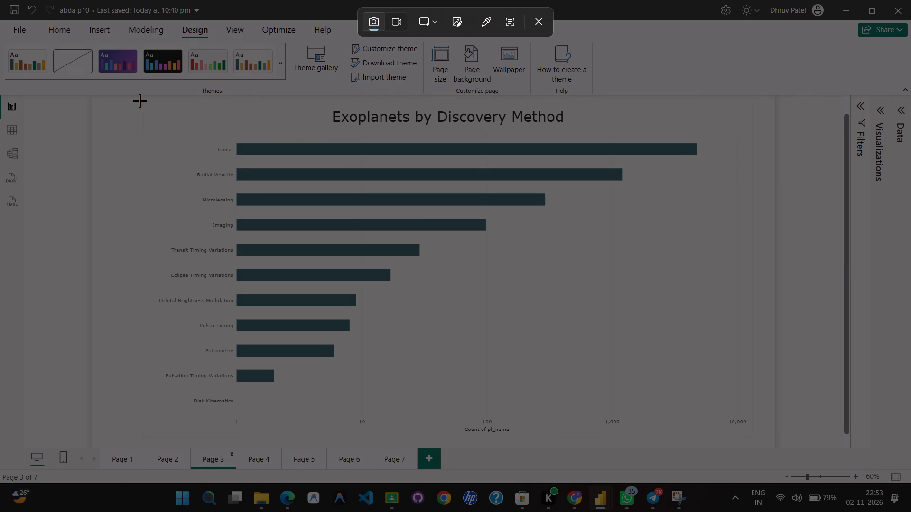
left_click_drag(140, 99, 765, 367)
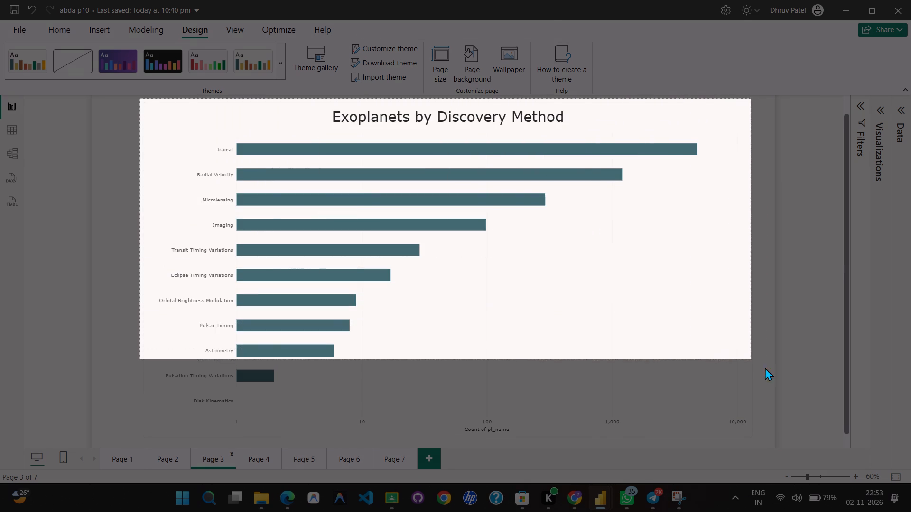
left_click_drag(765, 367, 756, 438)
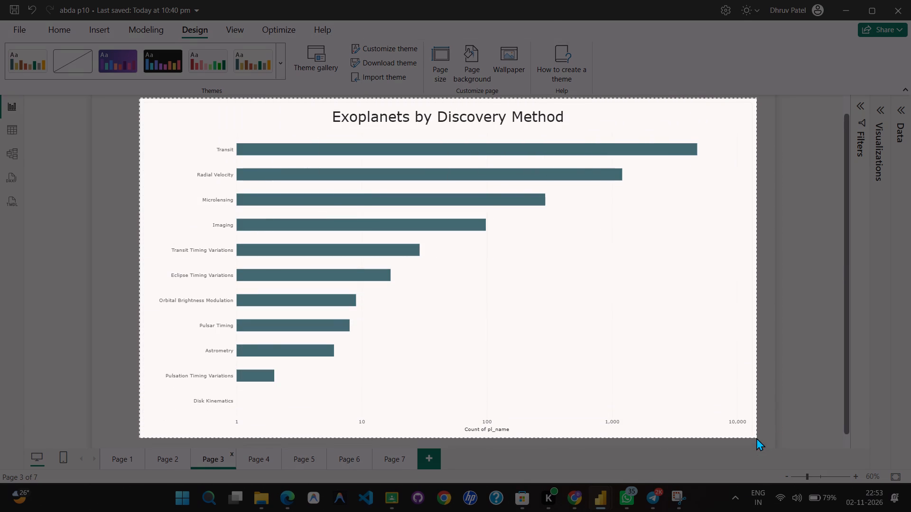
left_click_drag(756, 438, 756, 443)
key("alt+Tab")
key("ctrl+v")
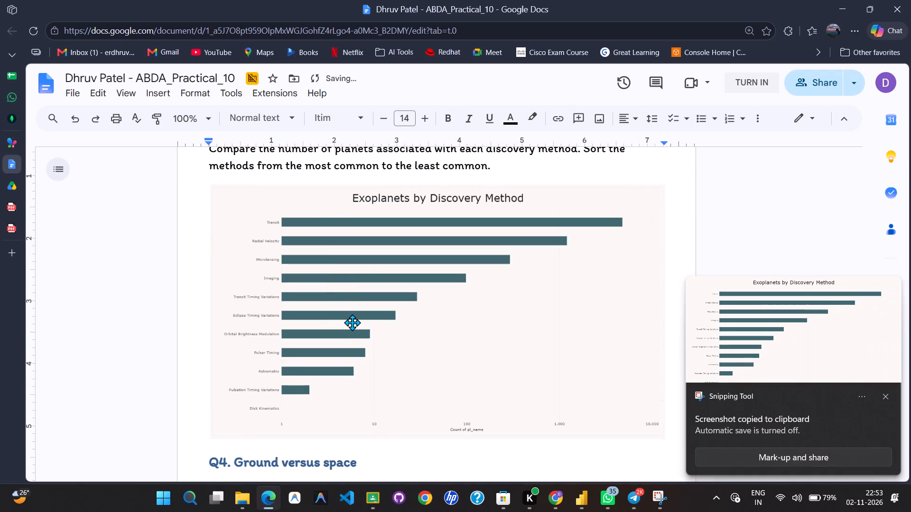
Set the insertion point under the Q4 text, and capture the Ground vs Space Discoveries by Year chart on Page 4 of the Power BI report.
scroll(353, 321, "down", 5)
left_click(347, 237)
key("alt+Tab")
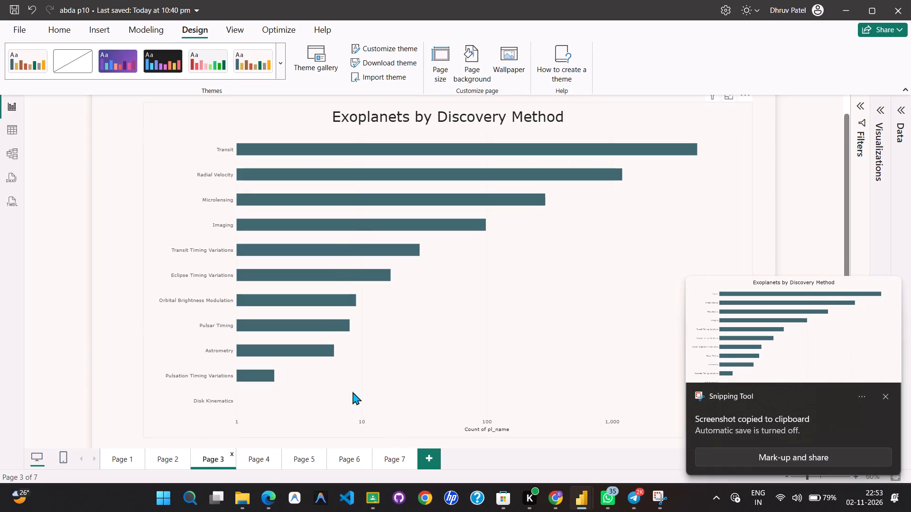
left_click(262, 462)
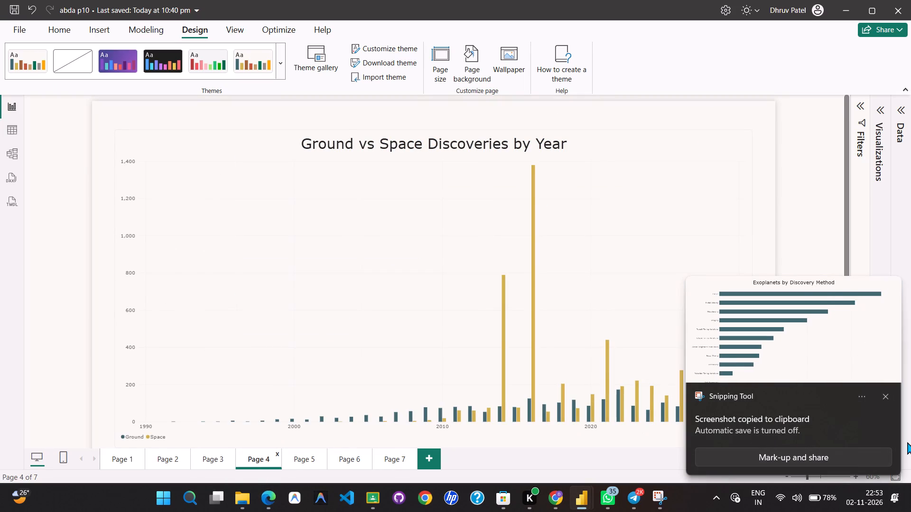
left_click(887, 398)
left_click_drag(847, 339, 847, 355)
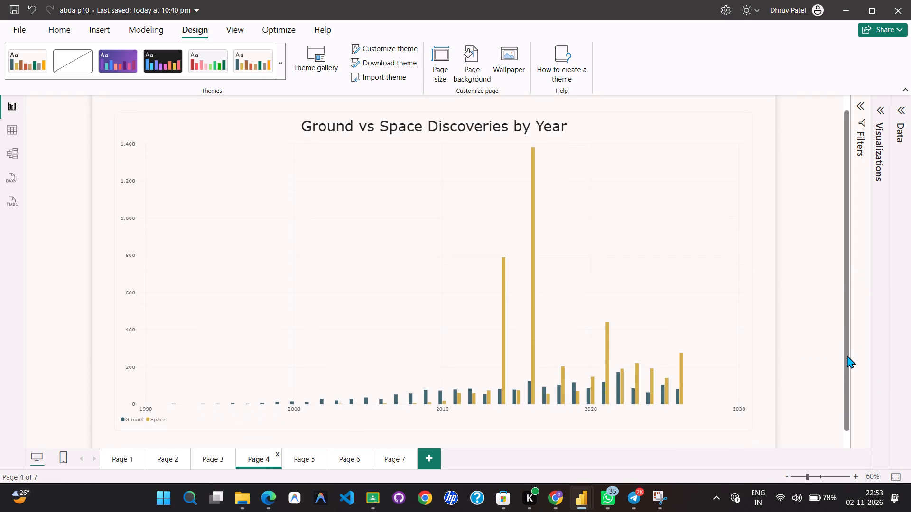
key("shift+super+s")
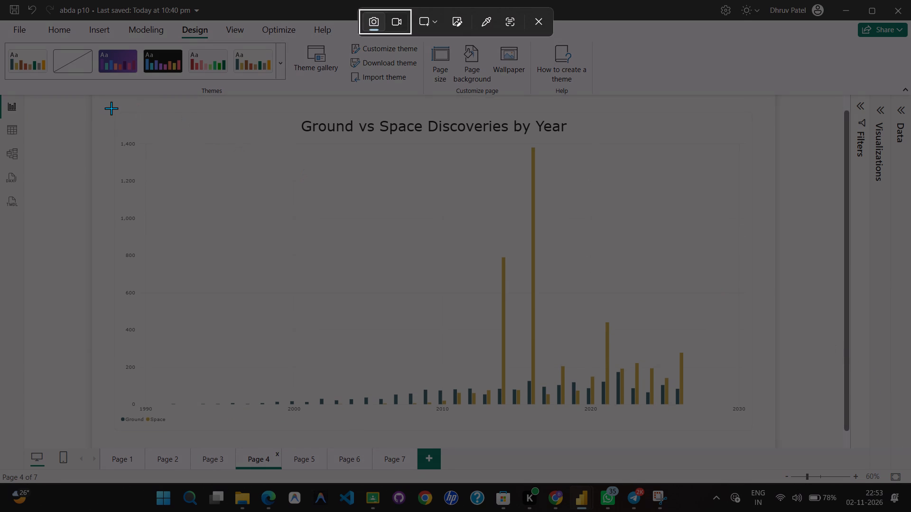
left_click_drag(112, 111, 534, 291)
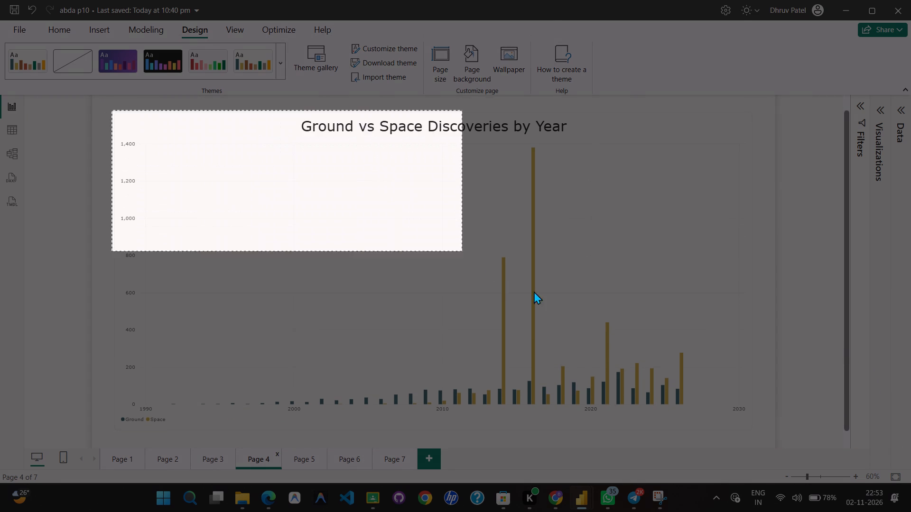
left_click_drag(534, 291, 754, 431)
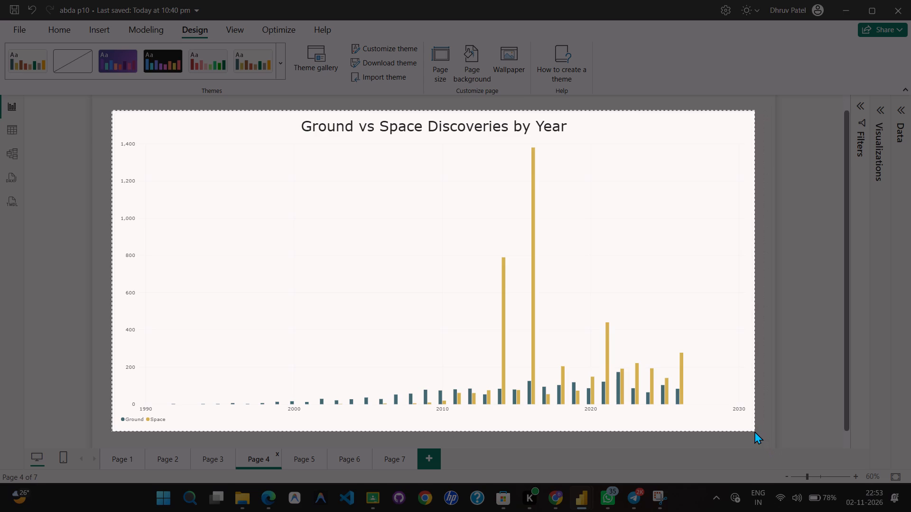
Finish capturing the Ground vs Space Discoveries by Year chart and insert it under the Q4 text in the Google Doc.
left_click_drag(754, 431, 753, 431)
key("alt+Tab")
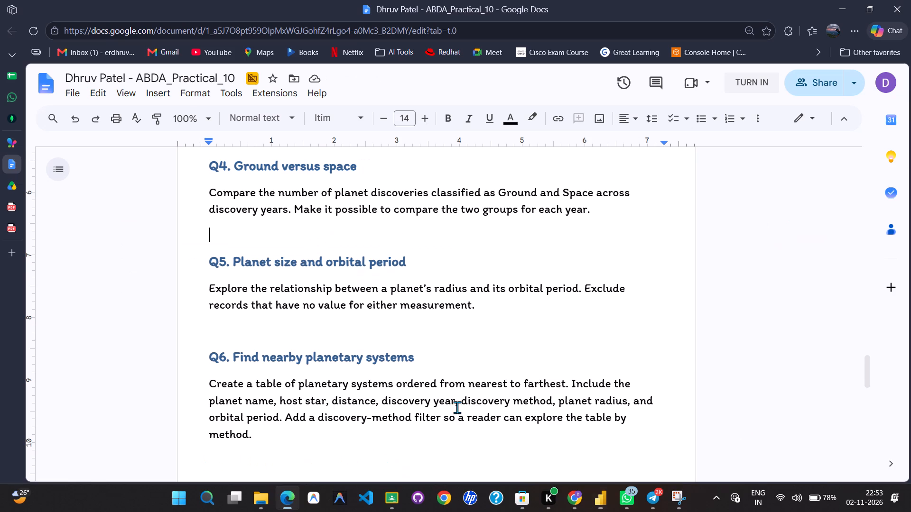
key("ctrl+v")
Add a page break after the Q4 chart and remove the extra blank line so Q5 starts a new page.
scroll(395, 314, "down", 2)
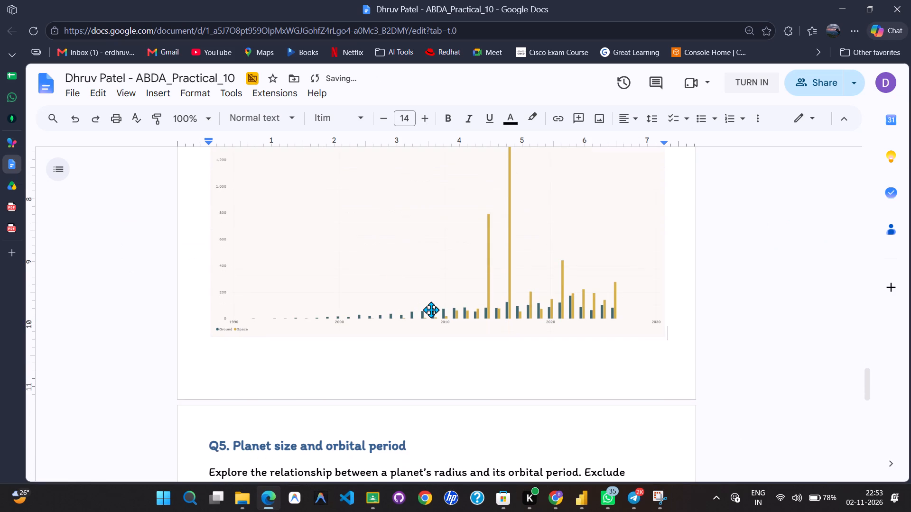
key("Return")
key("ctrl+Return")
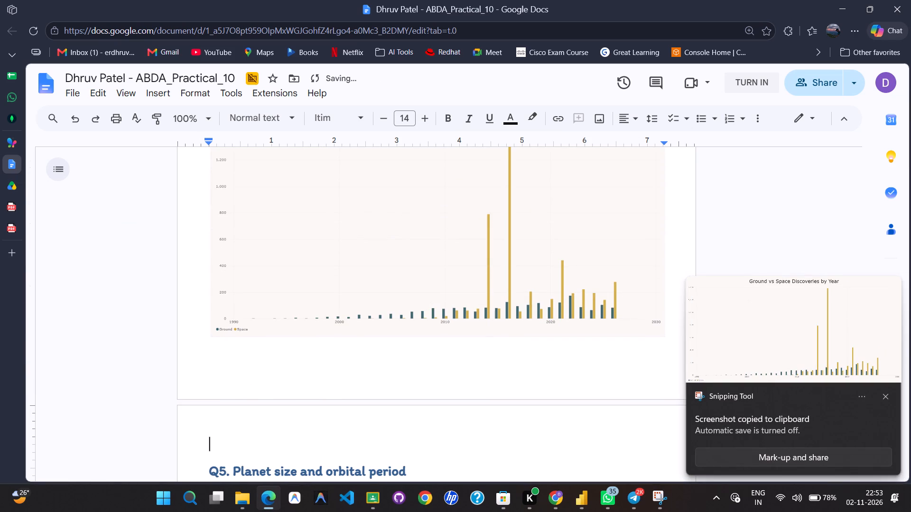
key("Delete")
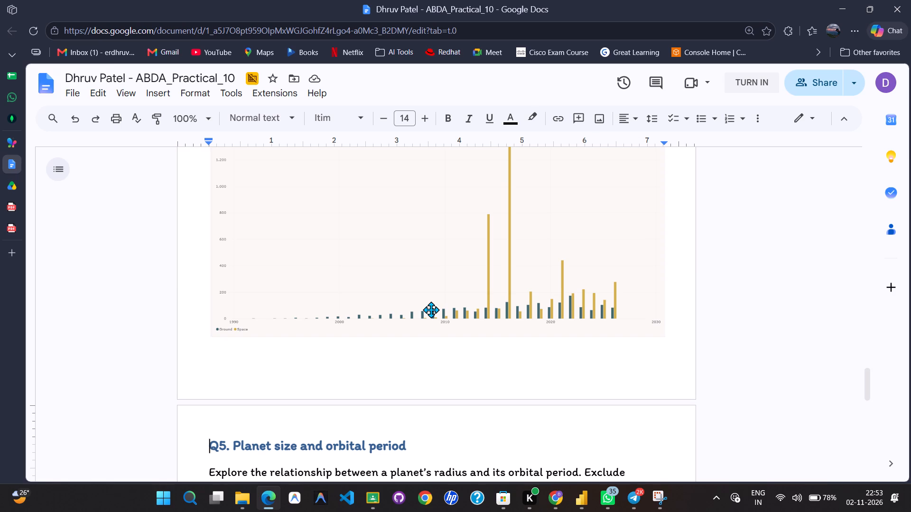
Switch to the Chrome window.
left_click(560, 499)
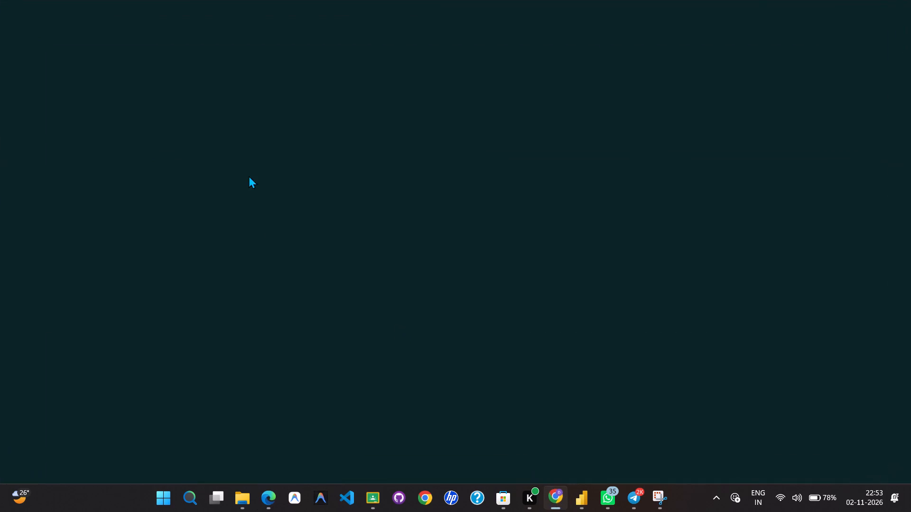
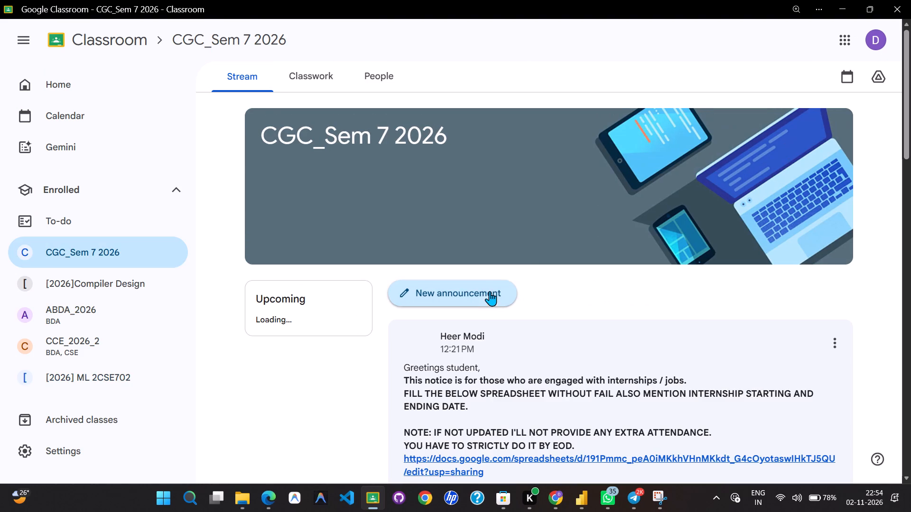
scroll(621, 275, "down", 2)
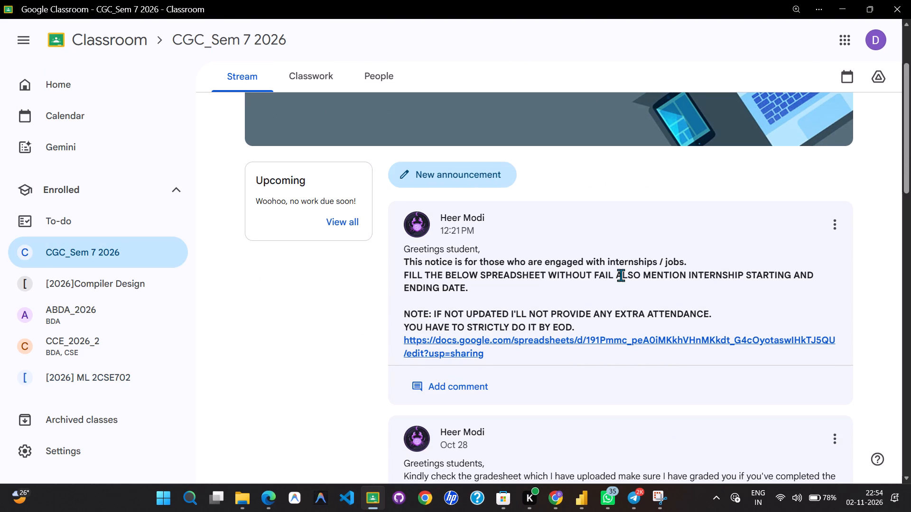
left_click(555, 341)
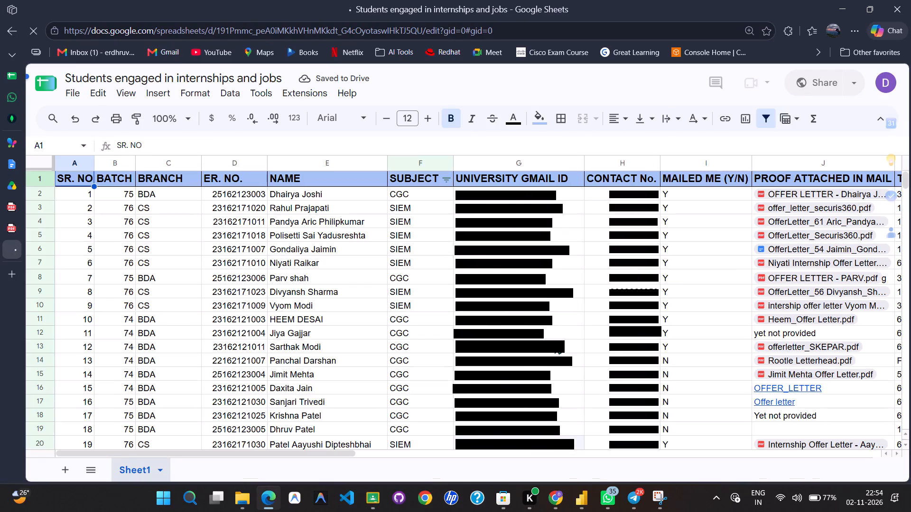
In the internships and jobs sheet, change the duration in row 19's time span cell to "3 Days".
scroll(453, 387, "down", 2)
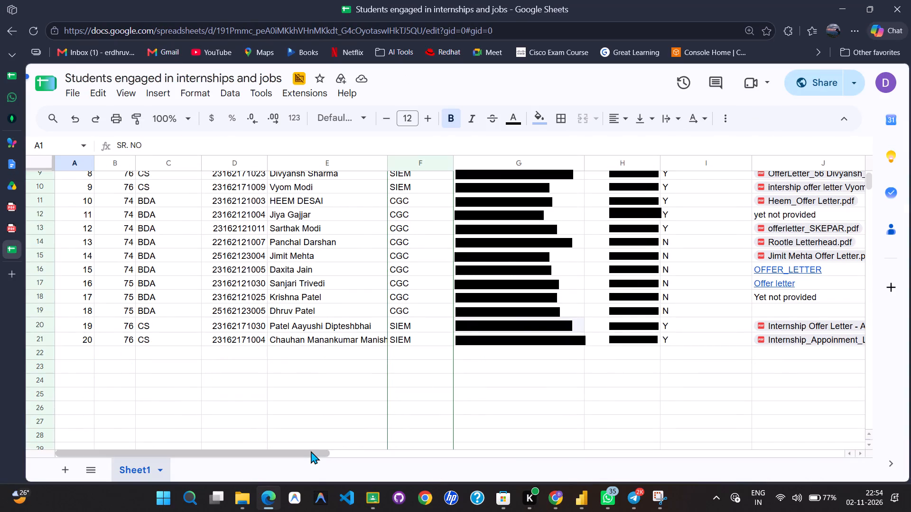
left_click_drag(312, 454, 373, 454)
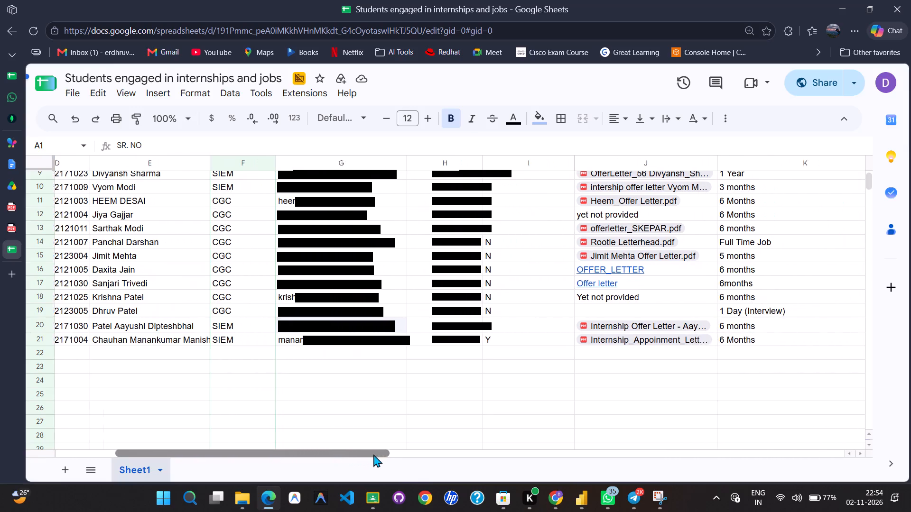
left_click_drag(373, 454, 478, 441)
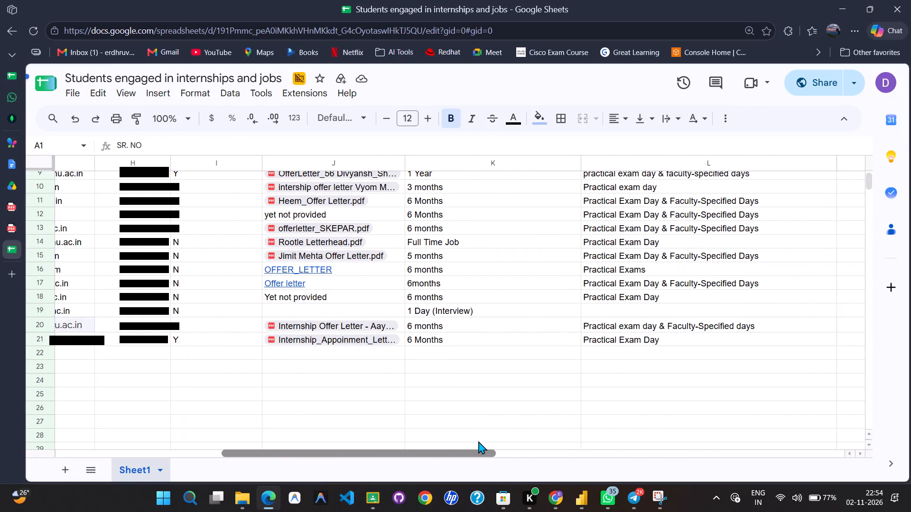
left_click_drag(478, 441, 481, 441)
double_click(481, 313)
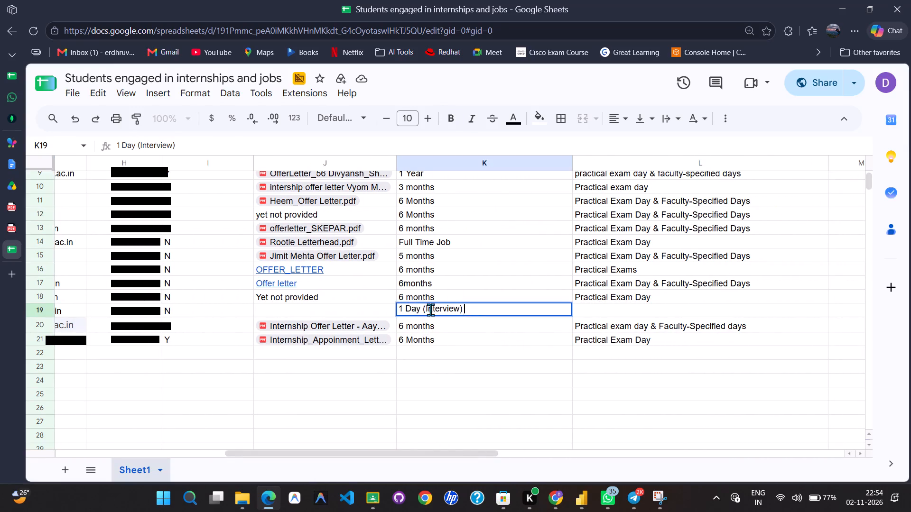
left_click(402, 309)
key("BackSpace")
key("3")
key("ctrl+Right")
key("Right")
key("ctrl+Right")
key("Left")
key("s")
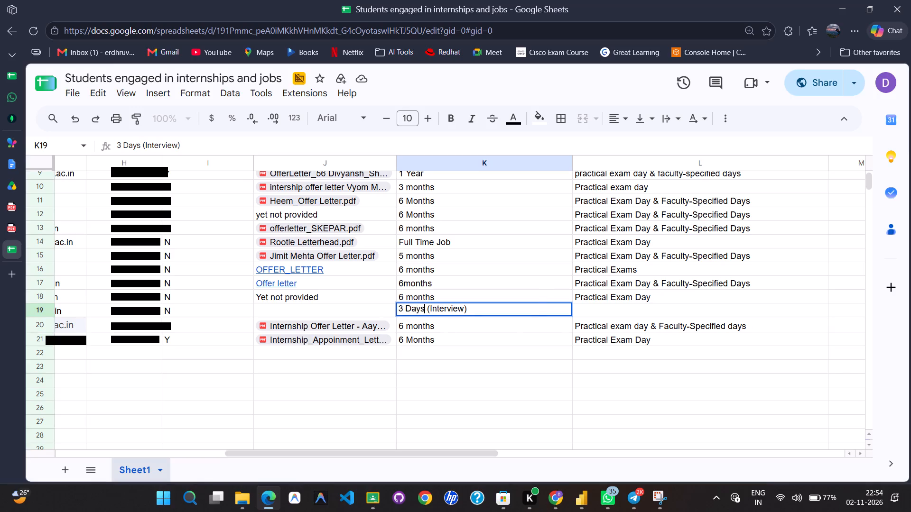
Change the bracketed note in row 19's time span cell to "(3 Interviews)" and commit the entry.
key("ctrl+Right")
key("ctrl+Right")
type("3")
key("space")
key("ctrl+Right")
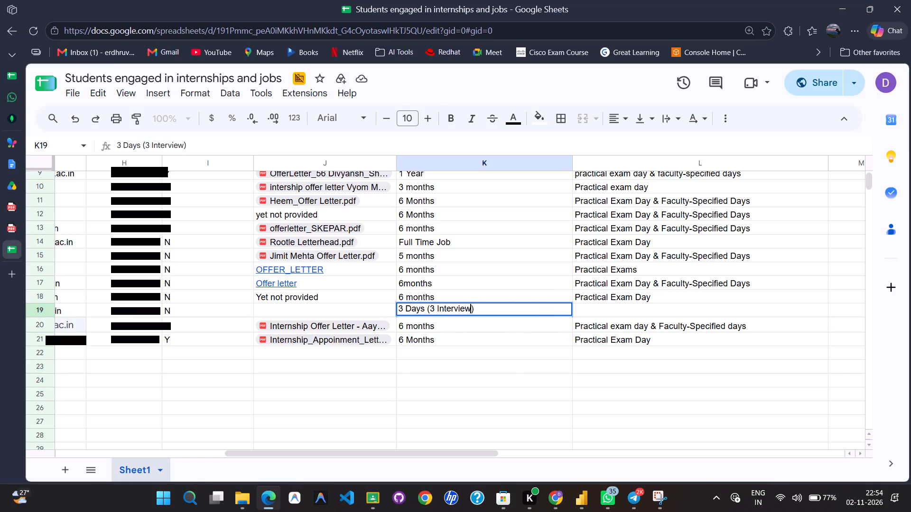
key("BackSpace")
type("ws")
key("Right")
scroll(675, 299, "up", 6)
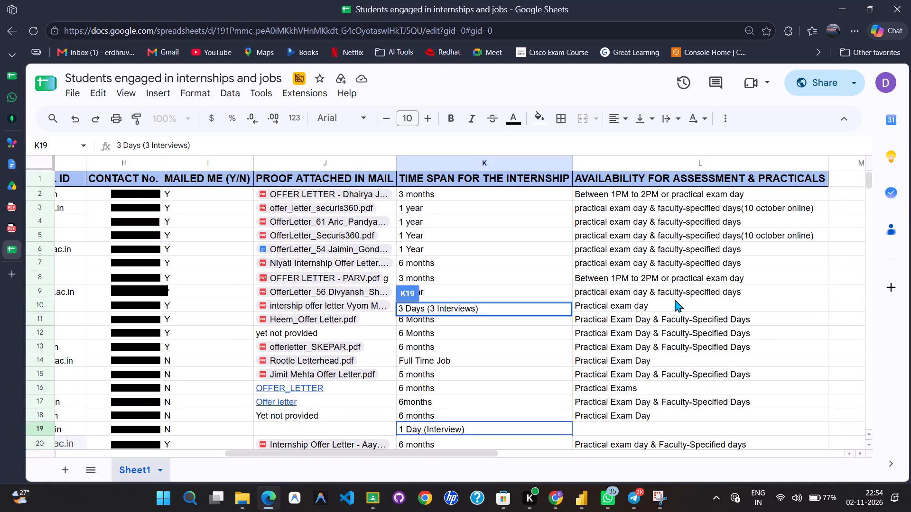
scroll(675, 299, "down", 1)
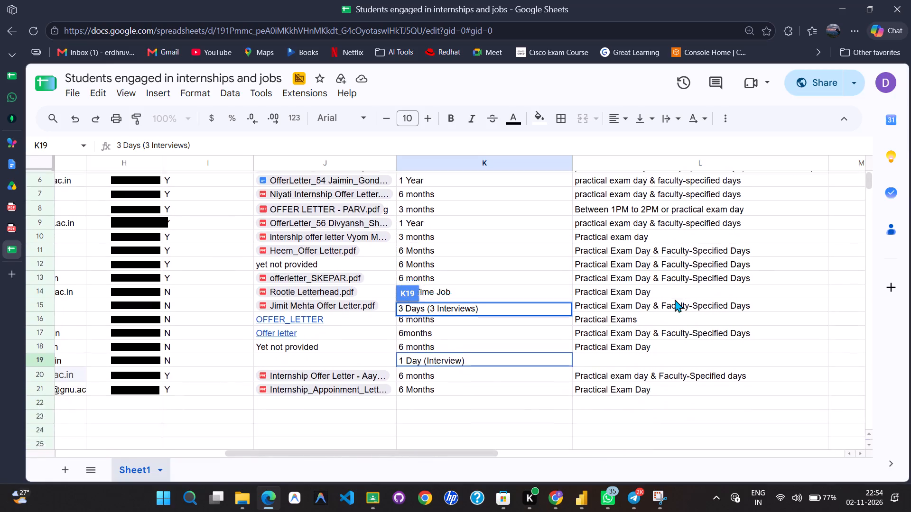
scroll(675, 299, "down", 1)
key("Return")
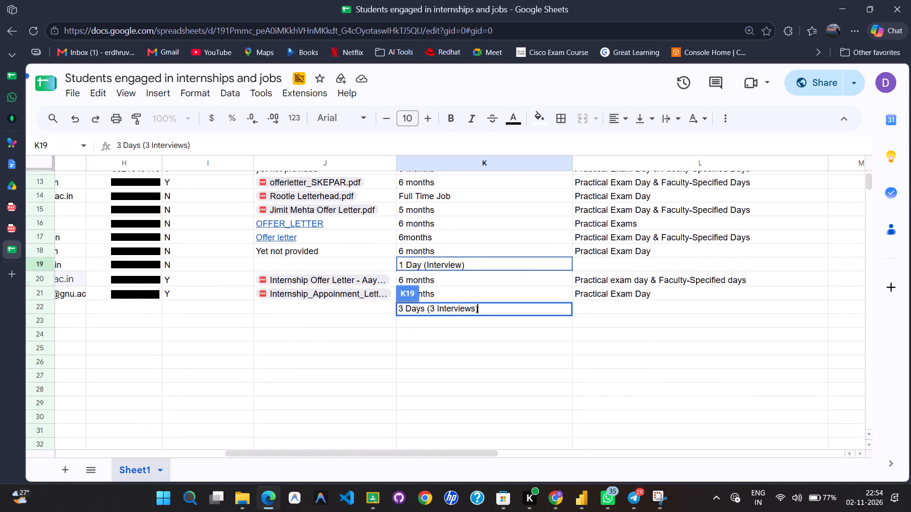
Review row 19's proof, time span and availability columns against the other students' entries.
key("Up")
key("Left")
scroll(676, 299, "up", 3)
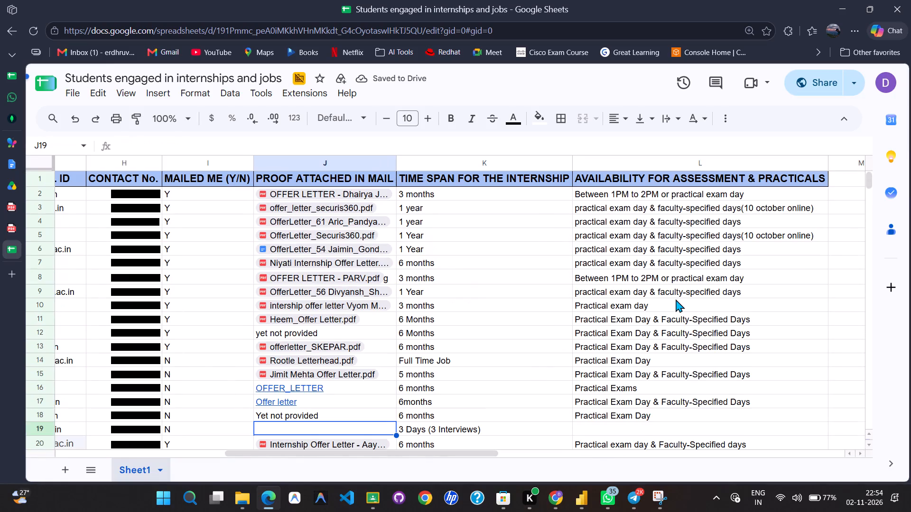
scroll(676, 299, "up", 2)
scroll(676, 299, "down", 1)
scroll(676, 299, "right", 1)
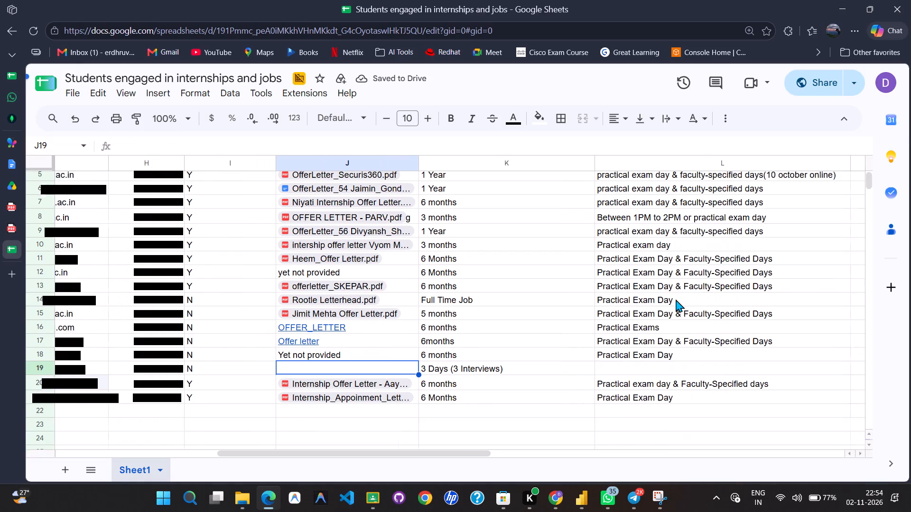
scroll(676, 299, "right", 2)
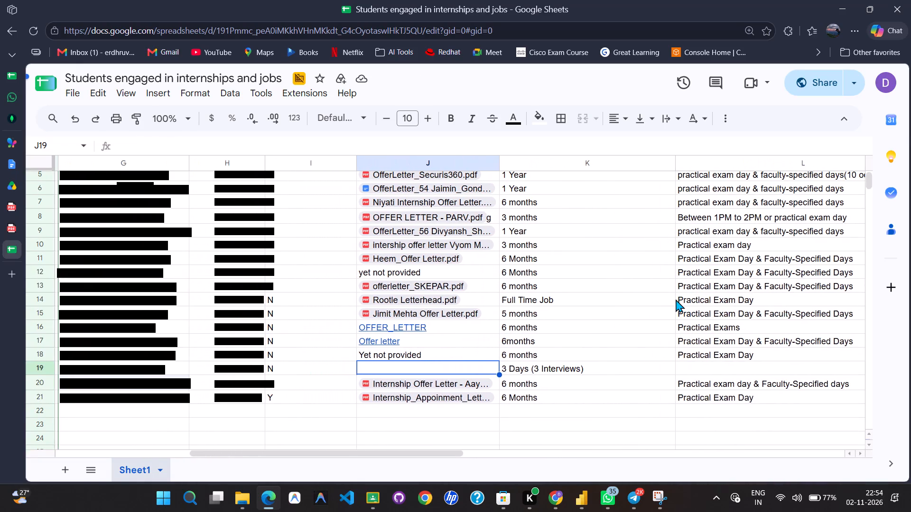
scroll(676, 299, "right", 1)
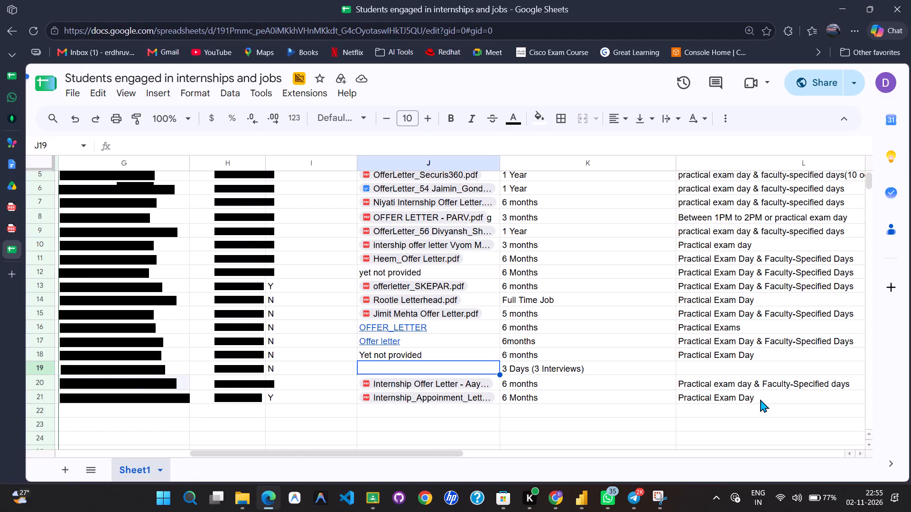
Look up October 2026 in the system calendar to check the interview dates.
left_click(641, 372)
left_click(887, 504)
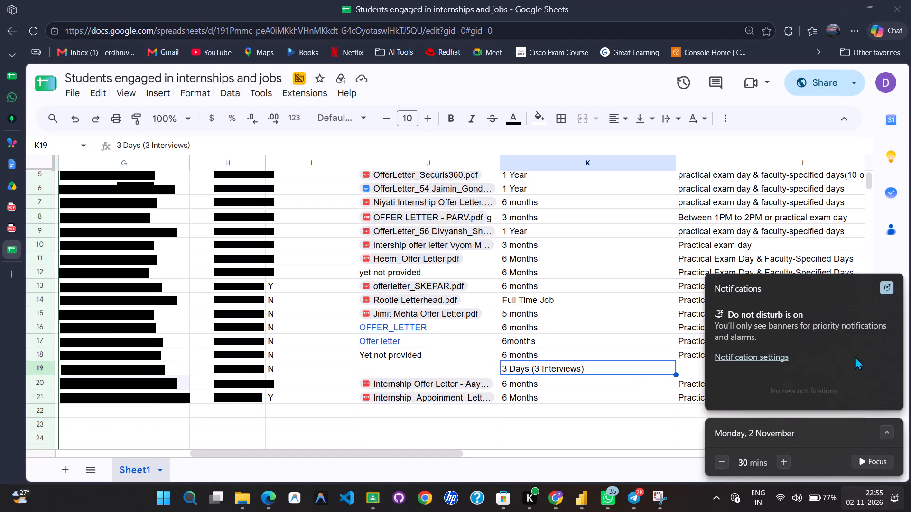
left_click(885, 432)
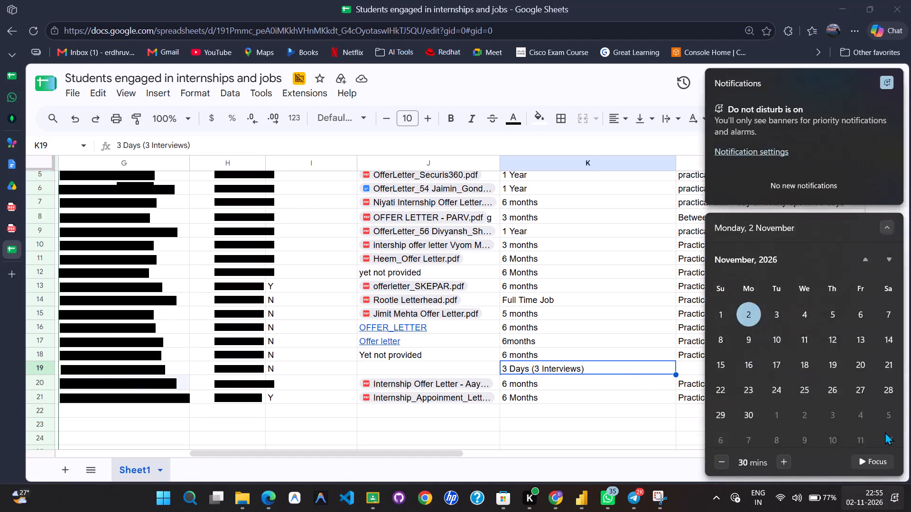
left_click(867, 251)
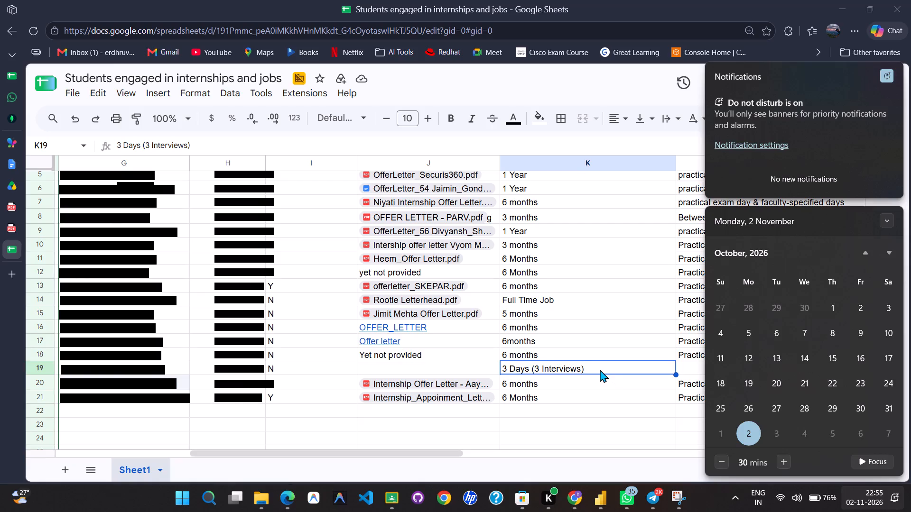
Append the dates "(12, 13, 14/10)" to row 19's time span entry and commit it.
double_click(600, 369)
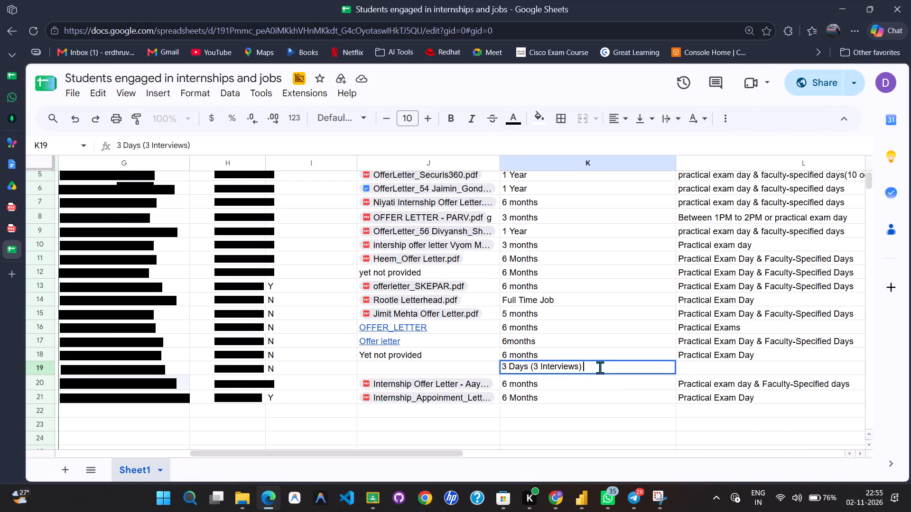
type("(12")
type(", 13, 14")
key("slash")
key("End")
key("Insert")
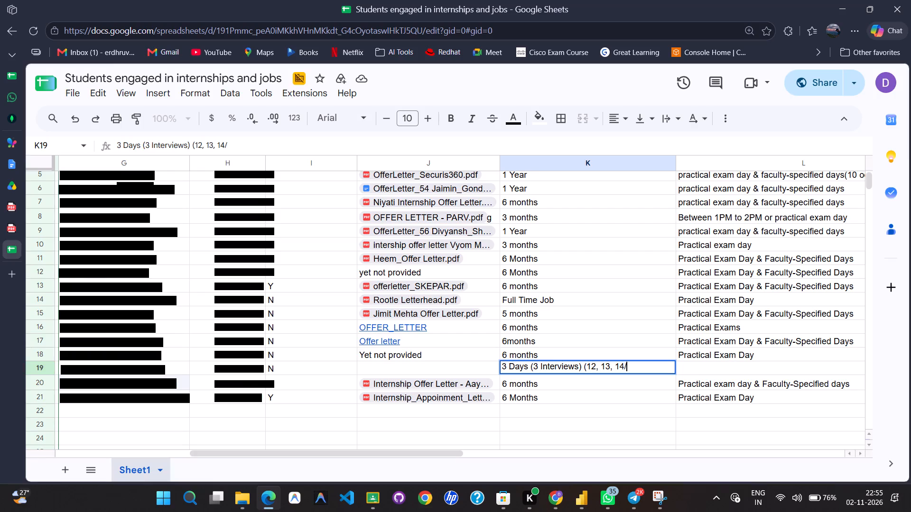
key("shift+parenright")
key("Left")
key("End")
key("Insert")
key("Left")
key("End")
key("Insert")
key("Left")
key("End")
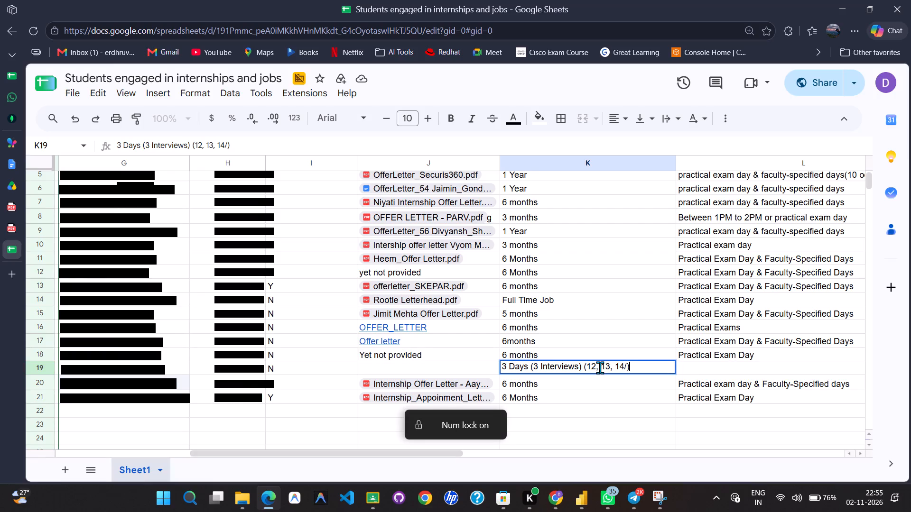
key("Insert")
key("Left")
type("10")
key("Left")
key("Left")
key("Left")
key("Left")
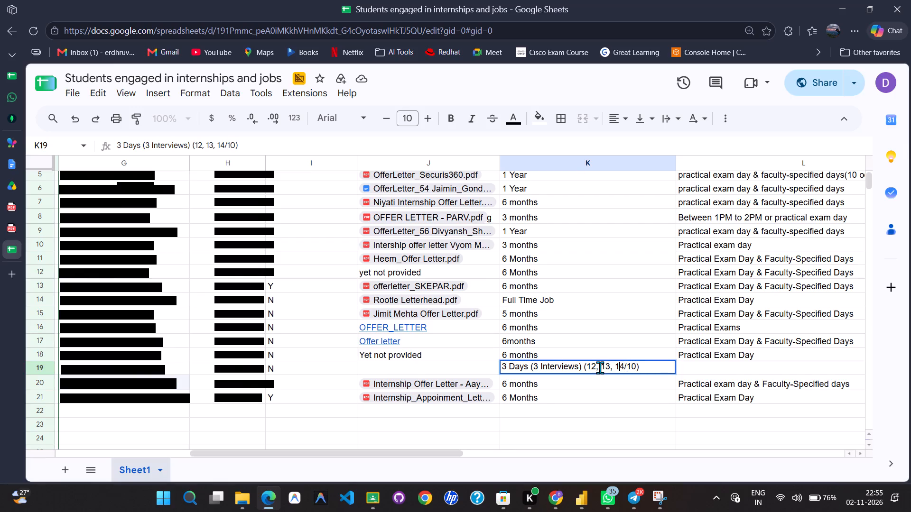
key("Right")
key("Right")
key("Right")
key("Right")
key("Right")
key("Return")
Review the student rows and the offer letter link in row 15, and close the spreadsheet.
left_click(106, 366)
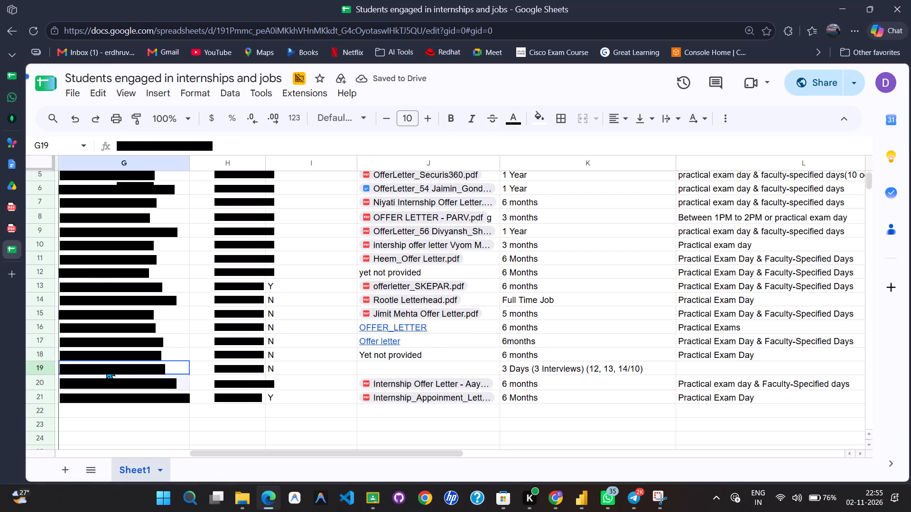
left_click_drag(314, 454, 171, 465)
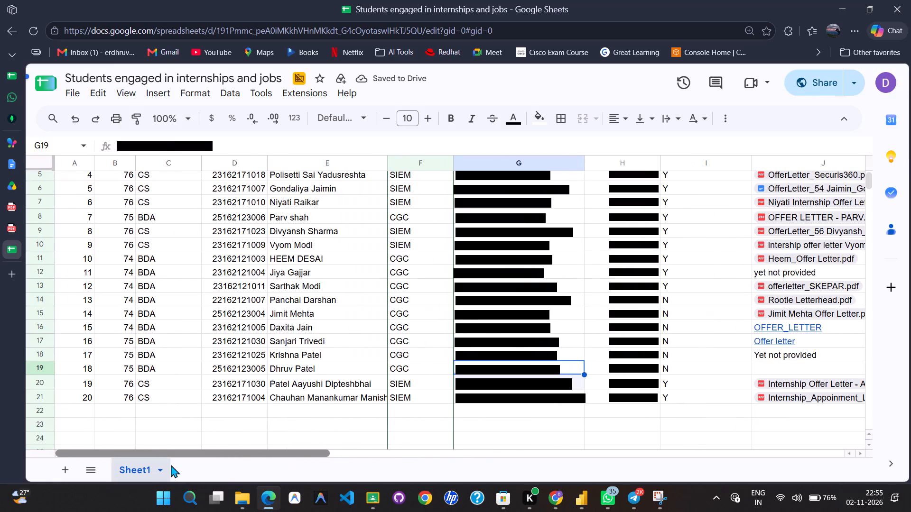
left_click_drag(171, 465, 137, 470)
left_click(91, 370)
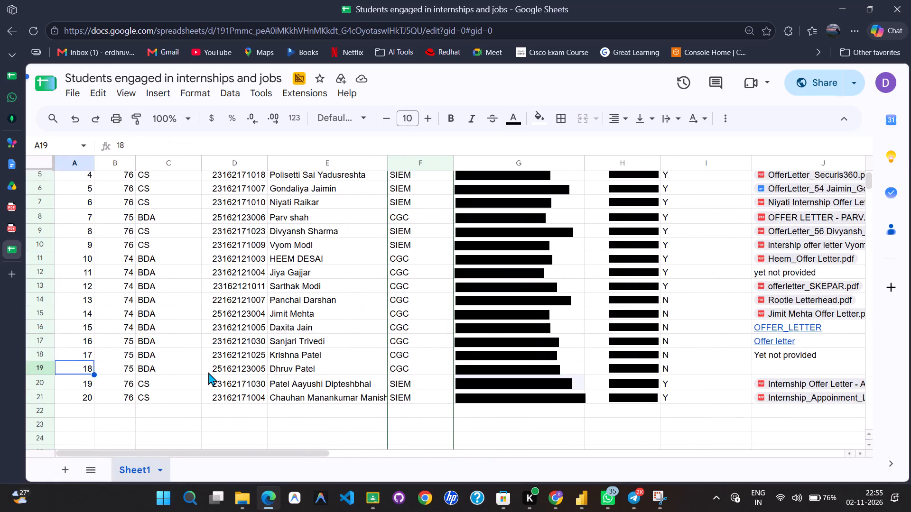
scroll(209, 372, "up", 3)
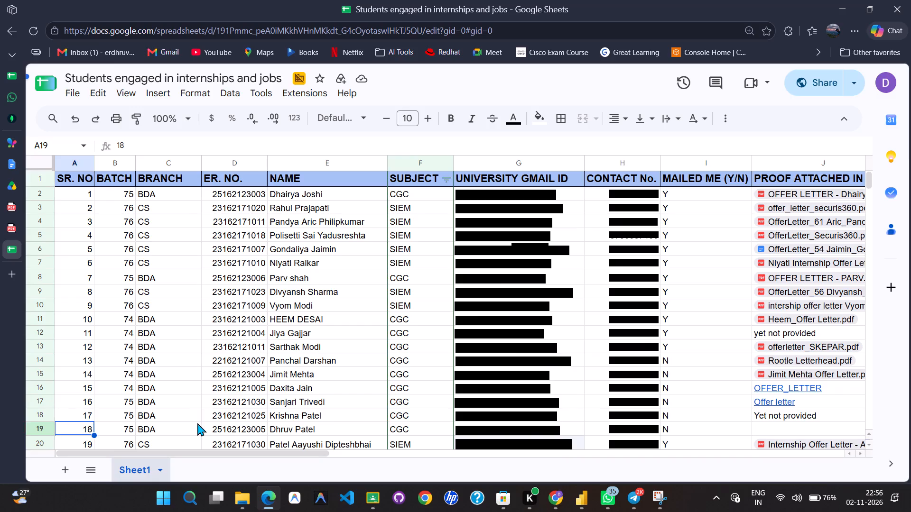
left_click(780, 375)
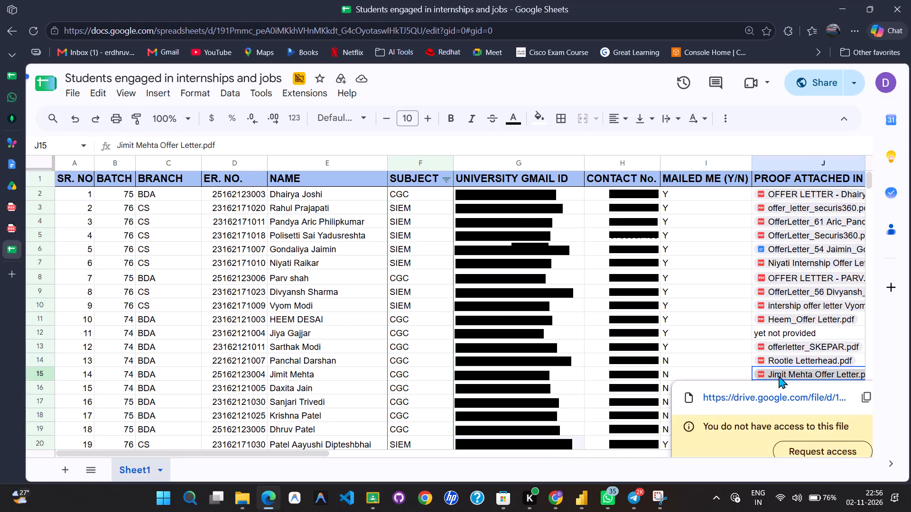
left_click(779, 375)
left_click(718, 375)
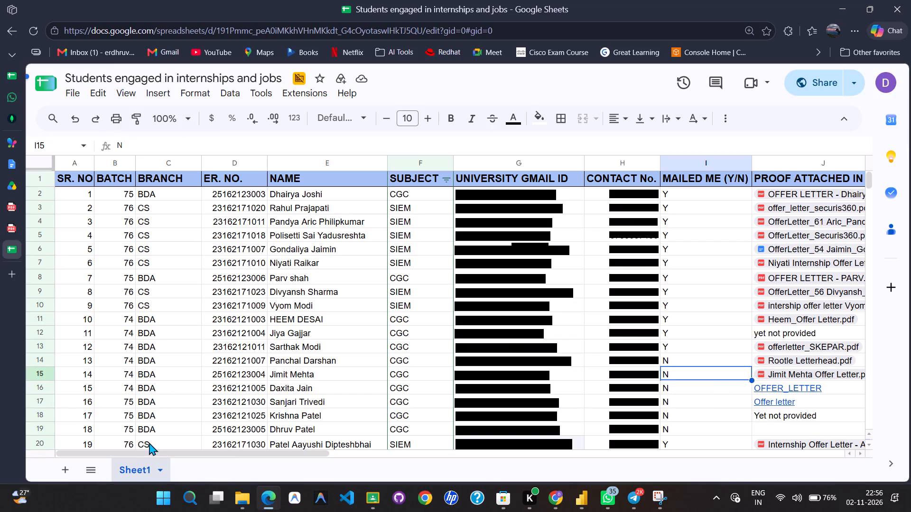
key("ctrl+w")
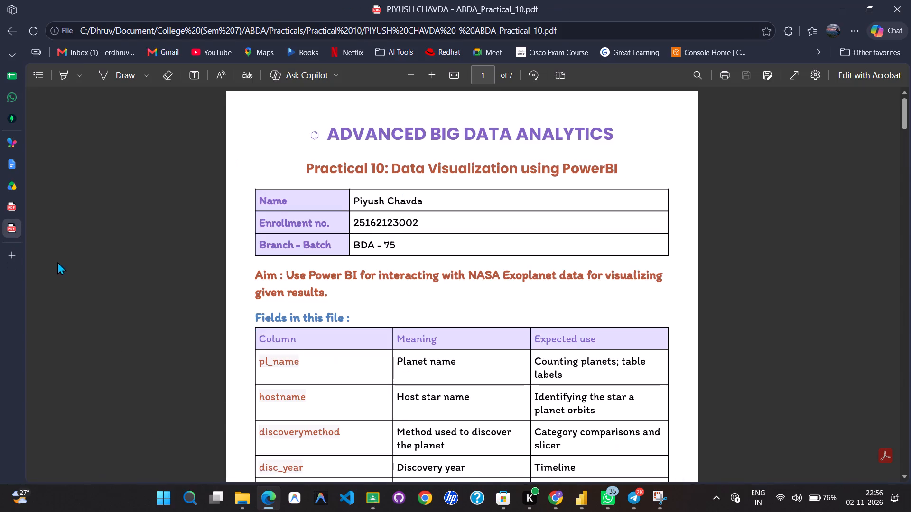
Return to the ABDA_Practical_10 Google Doc and set the insertion point under the Q5 text.
left_click(29, 165)
scroll(451, 365, "down", 1)
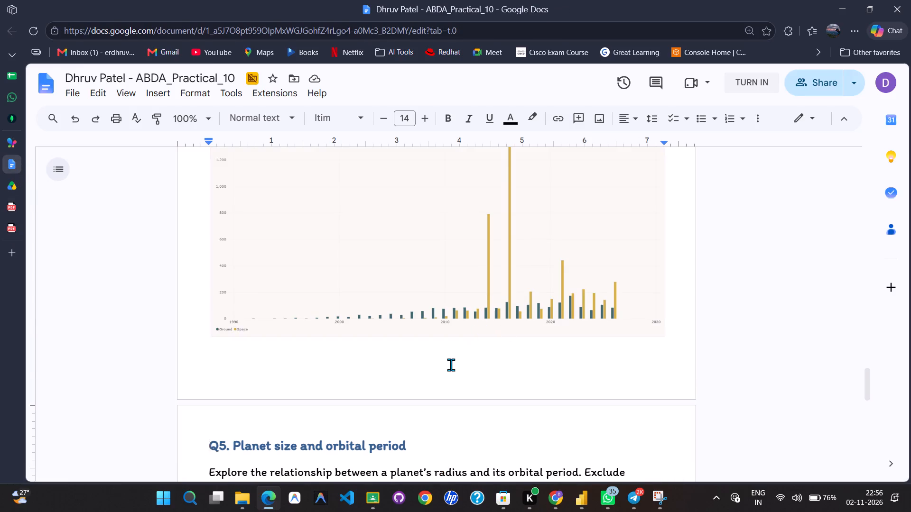
scroll(451, 365, "down", 4)
left_click(436, 219)
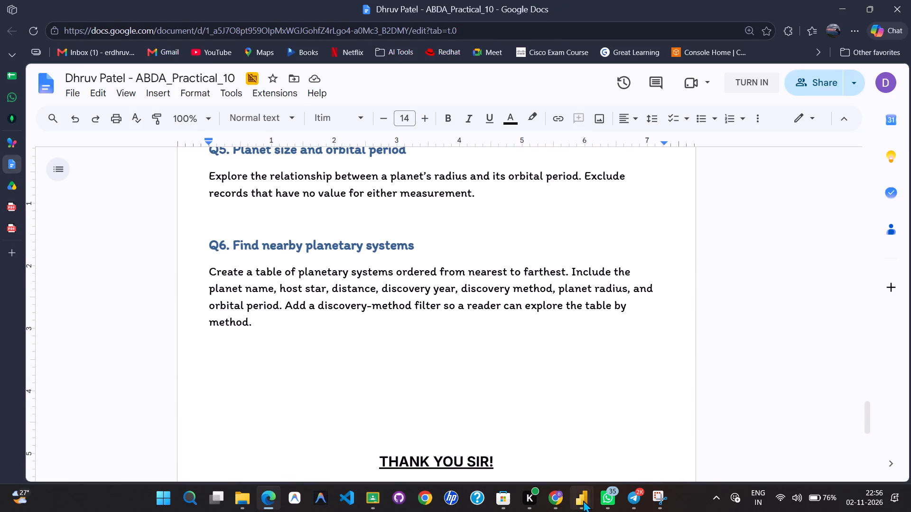
Close the Untitled Power BI report window, choosing to save its changes.
left_click(579, 499)
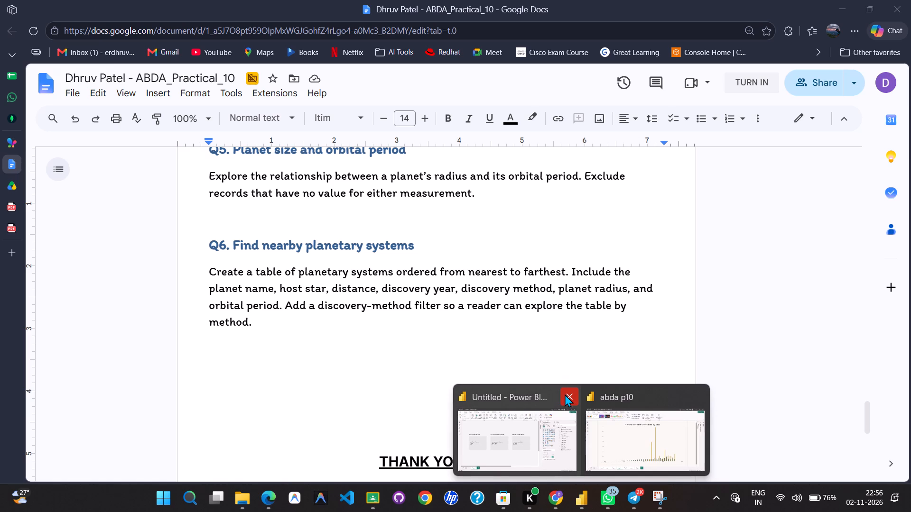
left_click(565, 394)
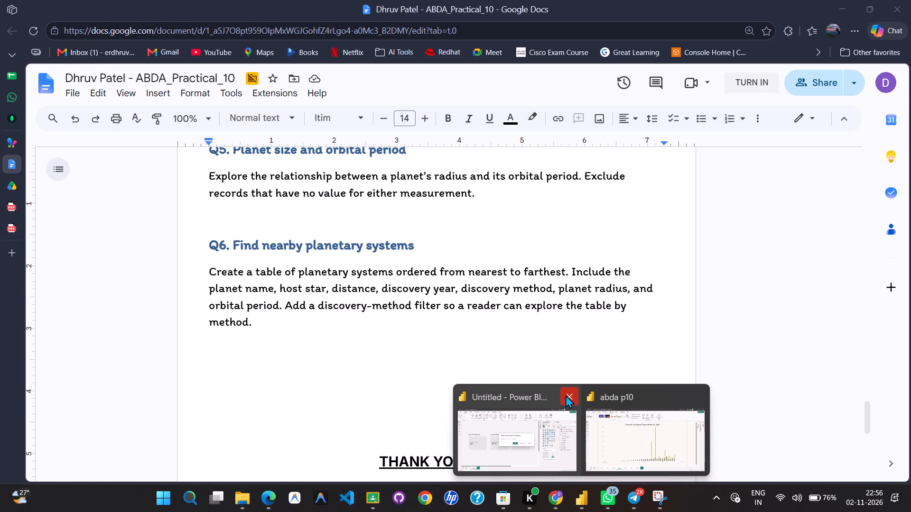
left_click(547, 434)
left_click(441, 269)
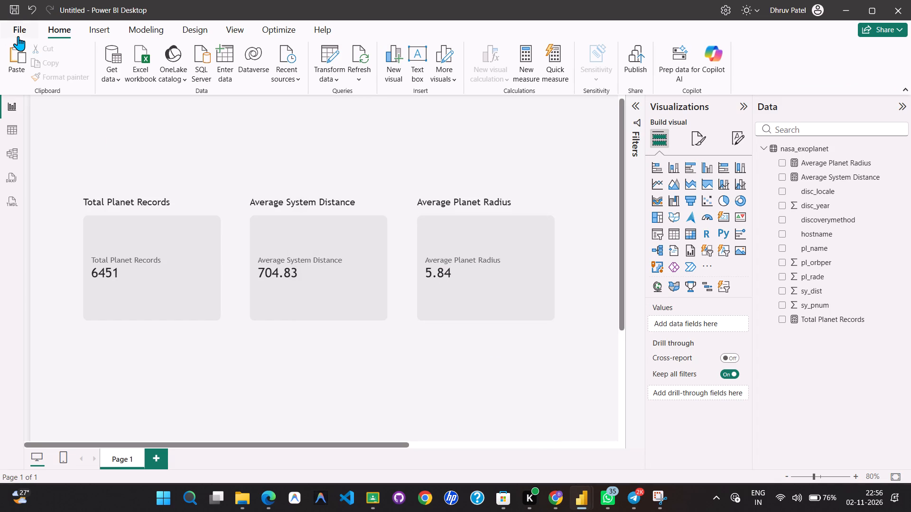
key("ctrl+s")
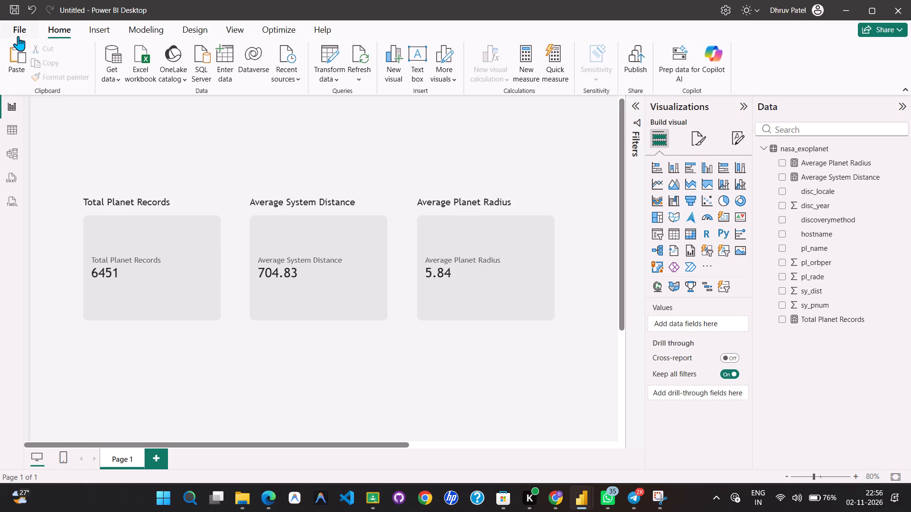
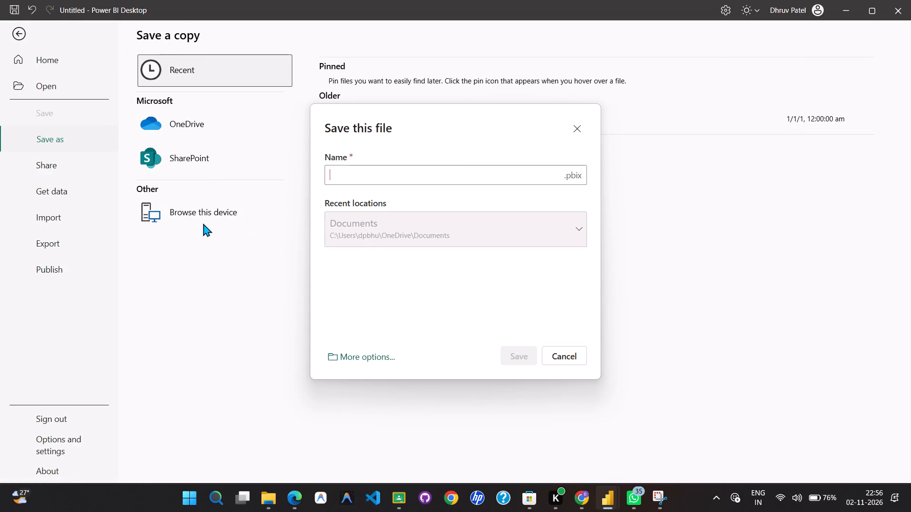
Save the report as Practical10 in the ABDA > Practicals > Practical 10 folder and close its window.
left_click(575, 130)
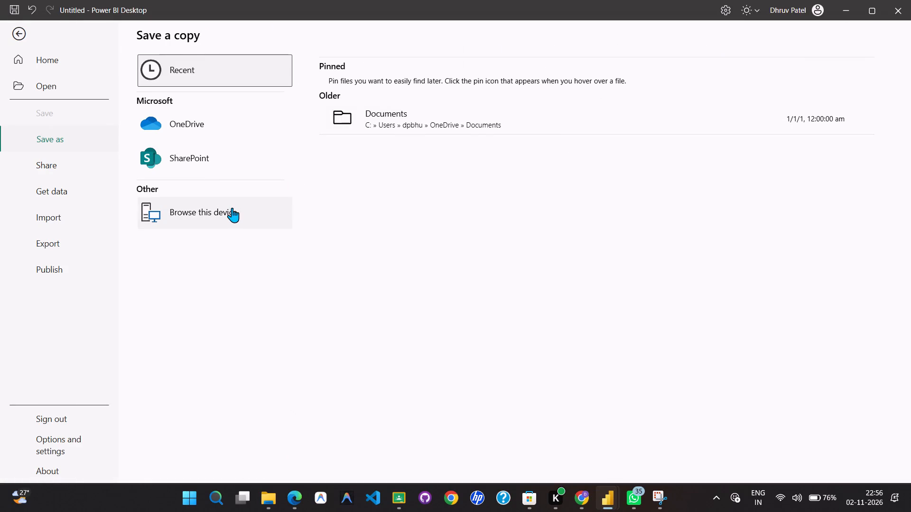
left_click(232, 208)
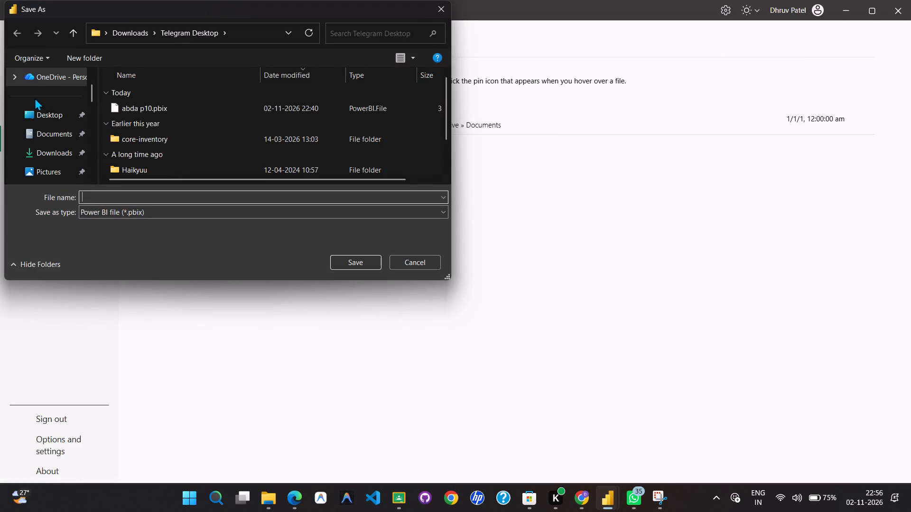
scroll(35, 98, "down", 3)
left_click(47, 117)
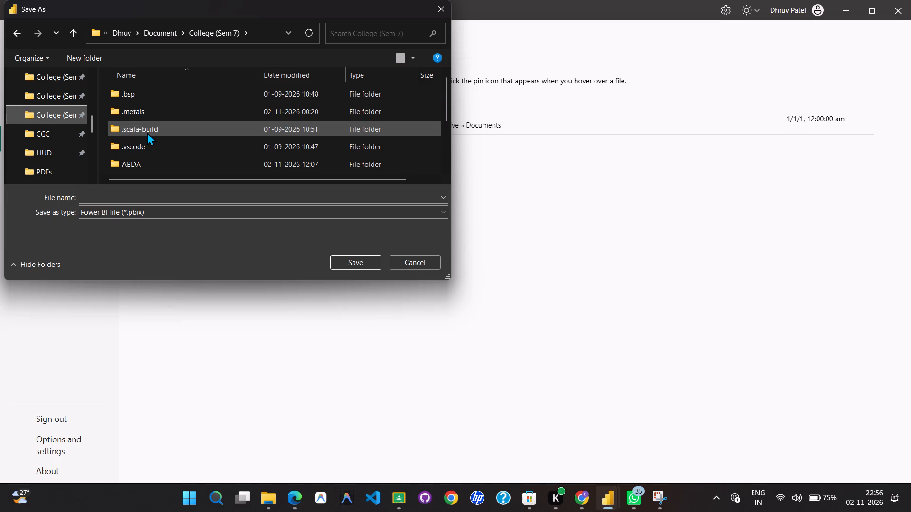
scroll(148, 132, "down", 1)
double_click(150, 112)
scroll(150, 112, "down", 2)
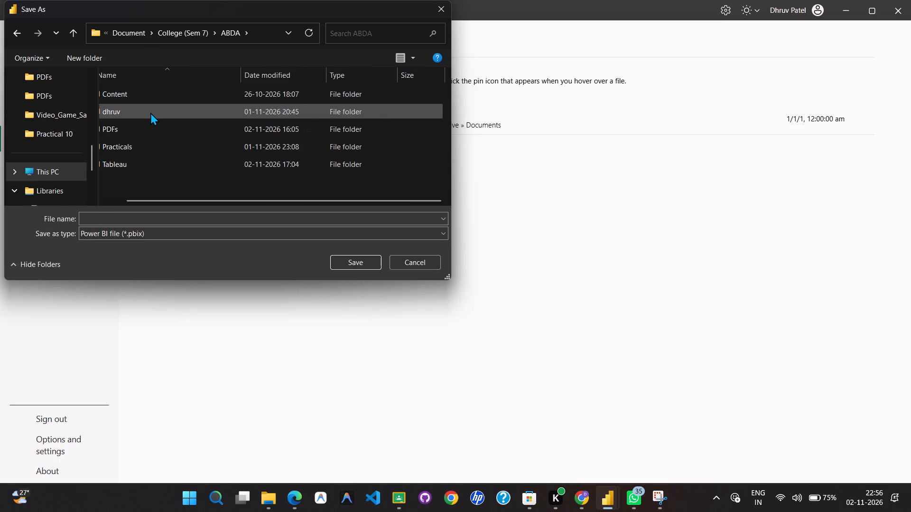
scroll(150, 110, "up", 1)
double_click(149, 129)
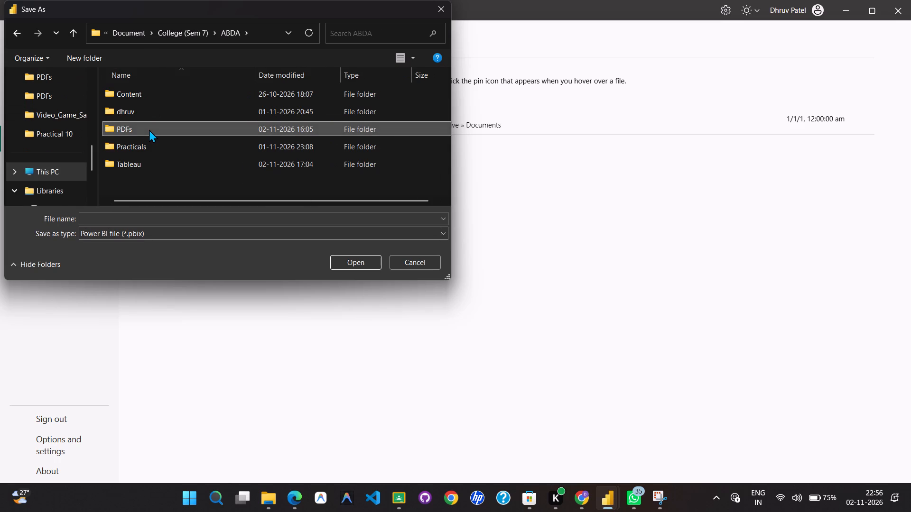
key("BackSpace")
double_click(142, 148)
scroll(142, 148, "down", 2)
double_click(139, 186)
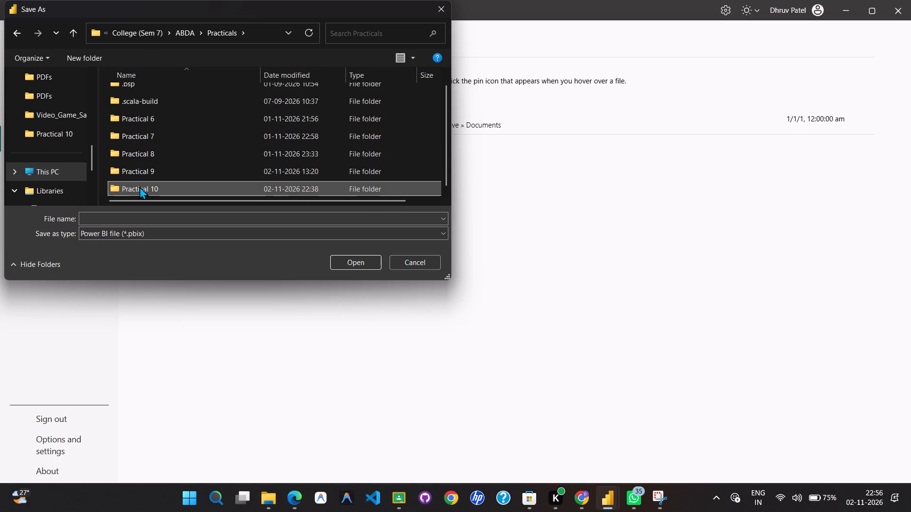
left_click(199, 220)
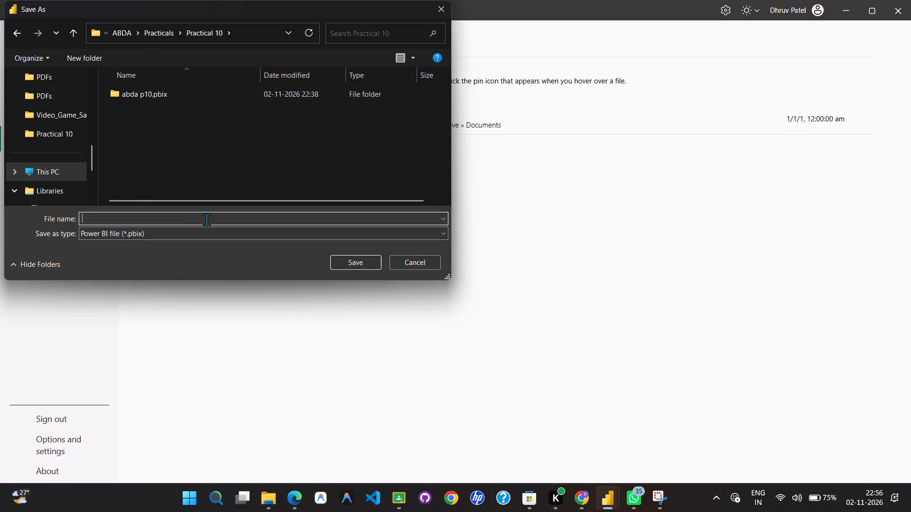
type("Pract")
type("ical10")
key("Return")
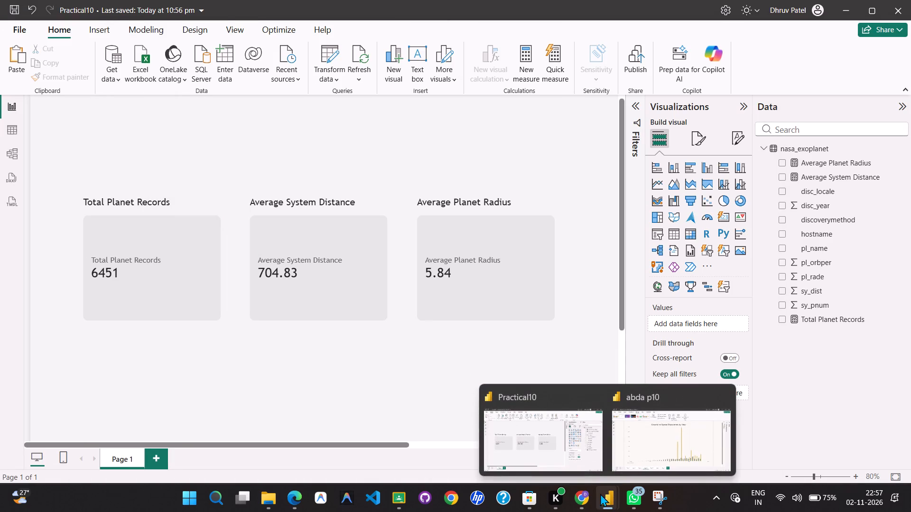
left_click(589, 394)
Snip the Planet Radius vs Orbital Period chart from Page 5 of the abda p10 report and paste it under Q5 in the Google Doc.
left_click(591, 432)
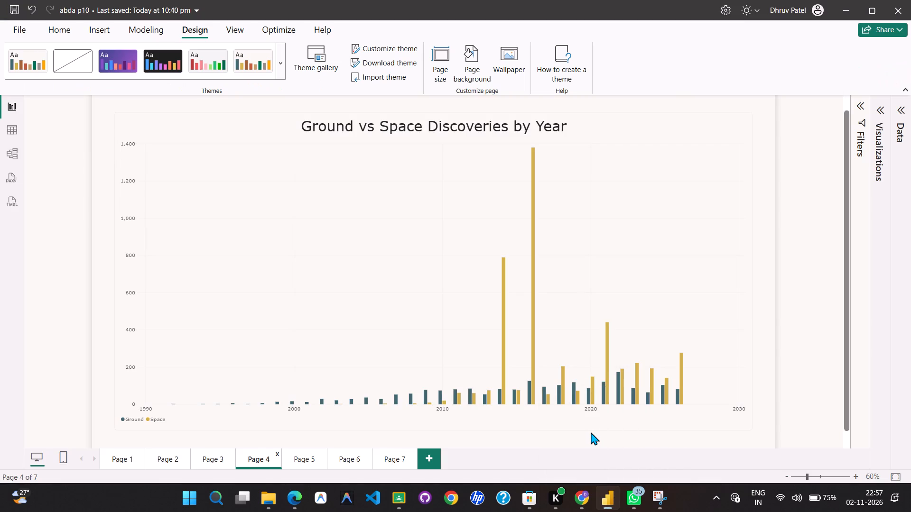
left_click(308, 465)
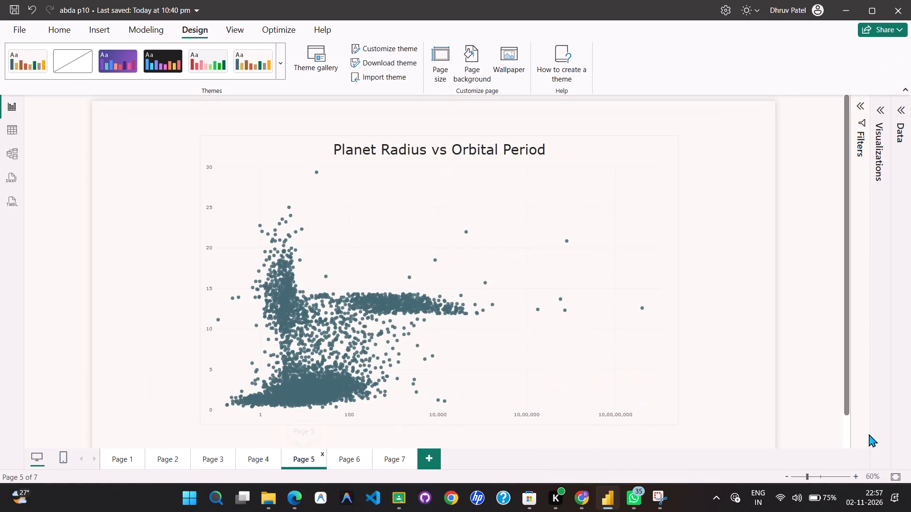
left_click(856, 475)
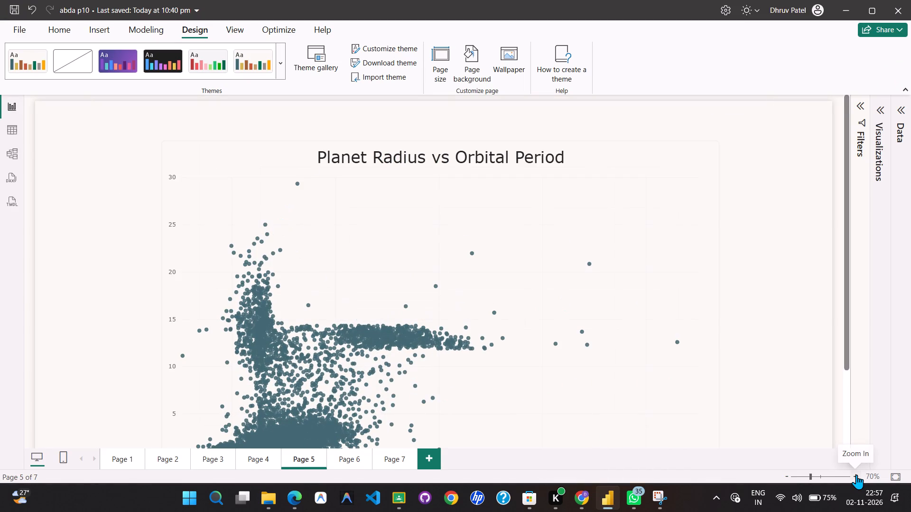
left_click_drag(847, 348, 847, 362)
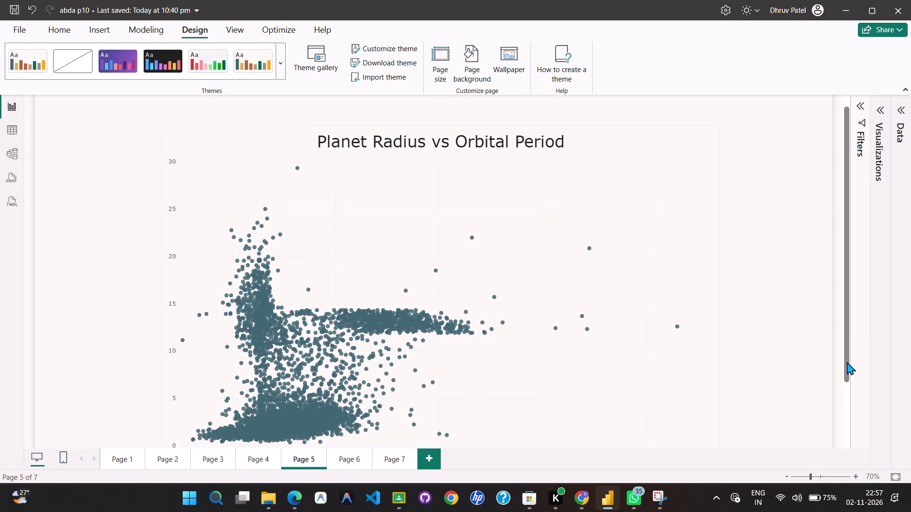
left_click_drag(847, 362, 847, 377)
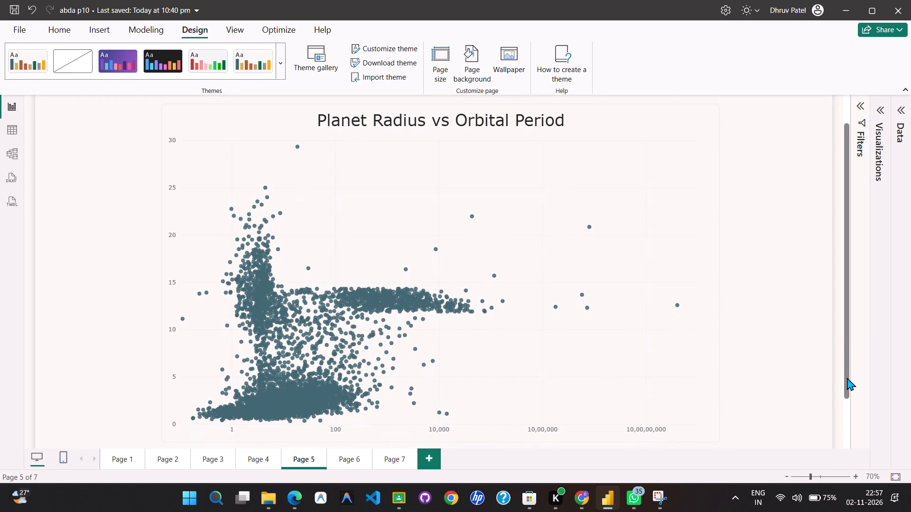
key("shift+super+s")
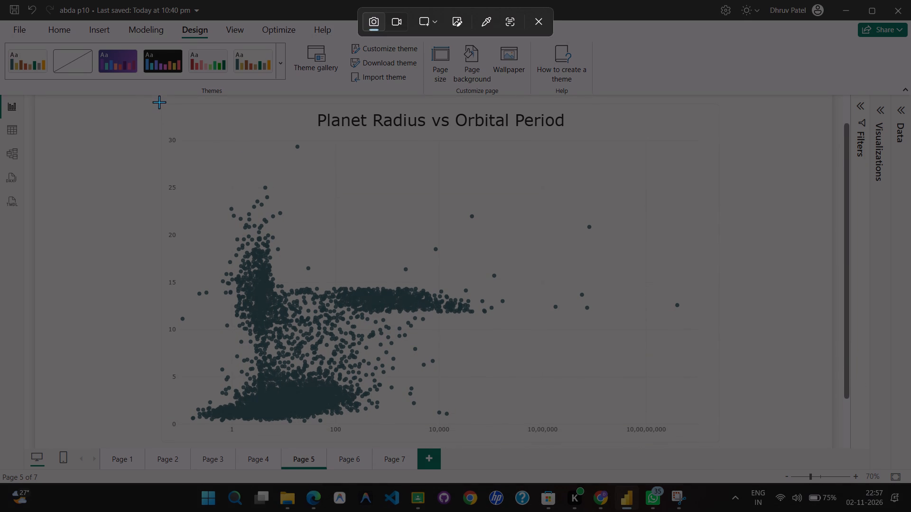
left_click_drag(159, 103, 727, 440)
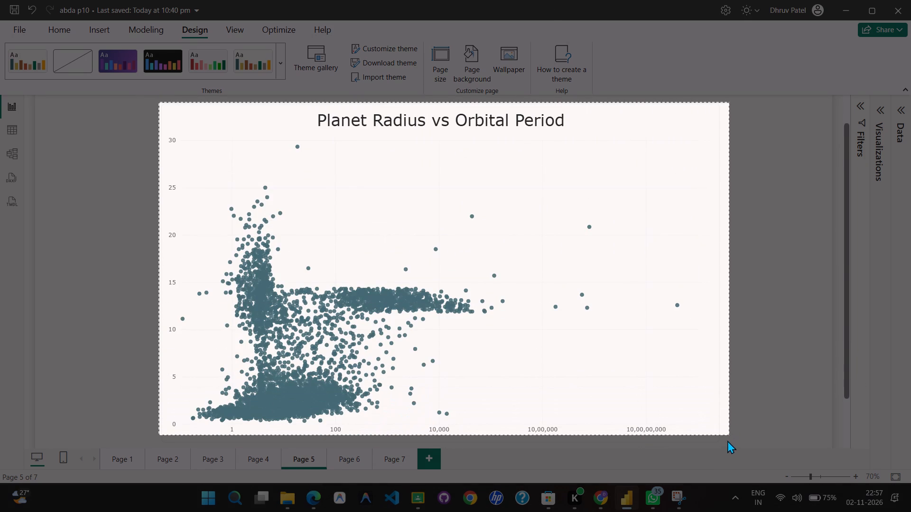
left_click_drag(727, 440, 719, 445)
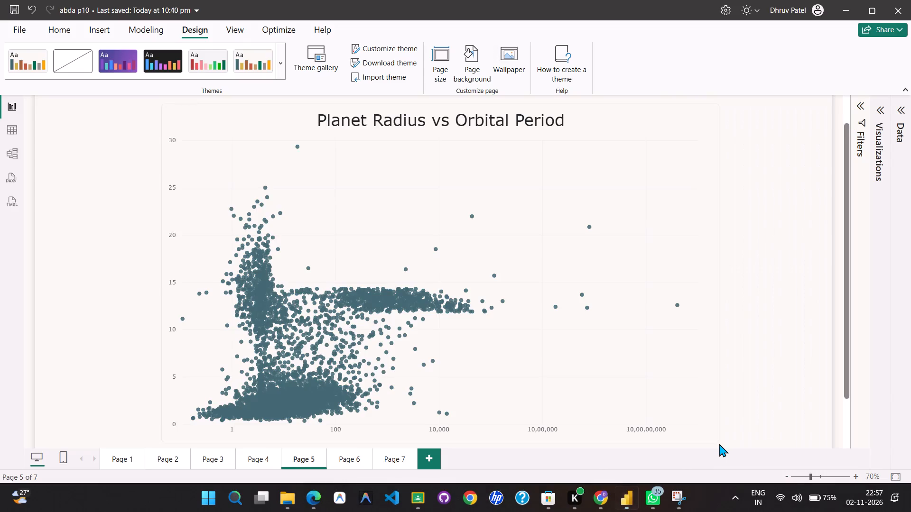
key("alt+Tab")
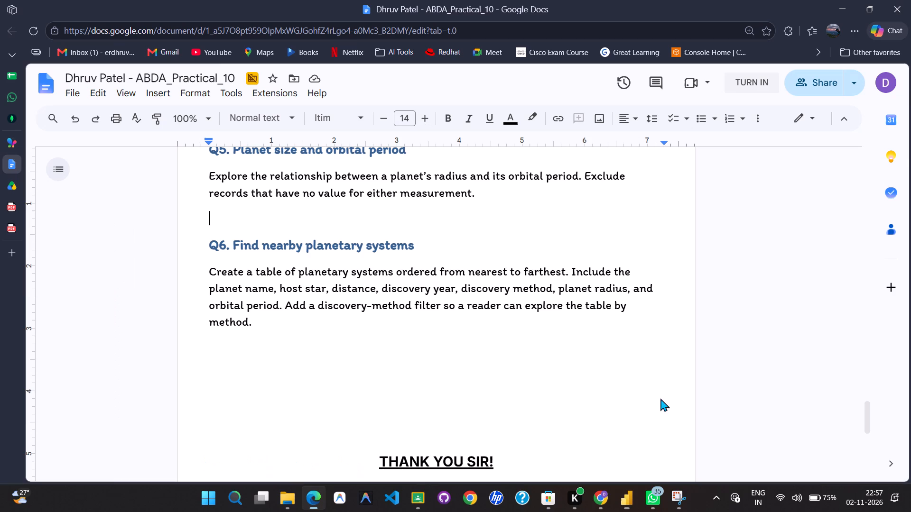
key("ctrl+v")
Insert a page break before the Q6 heading and remove the extra blank line above it.
scroll(318, 291, "down", 5)
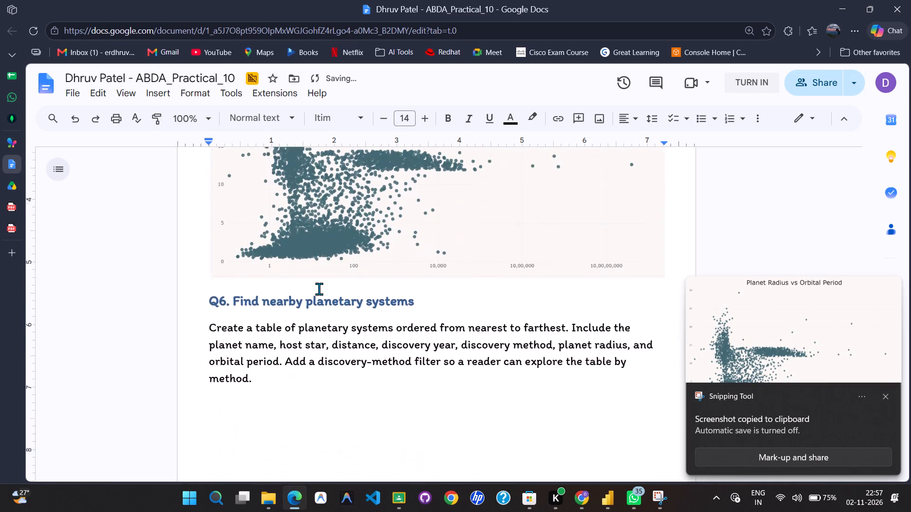
key("ctrl+Return")
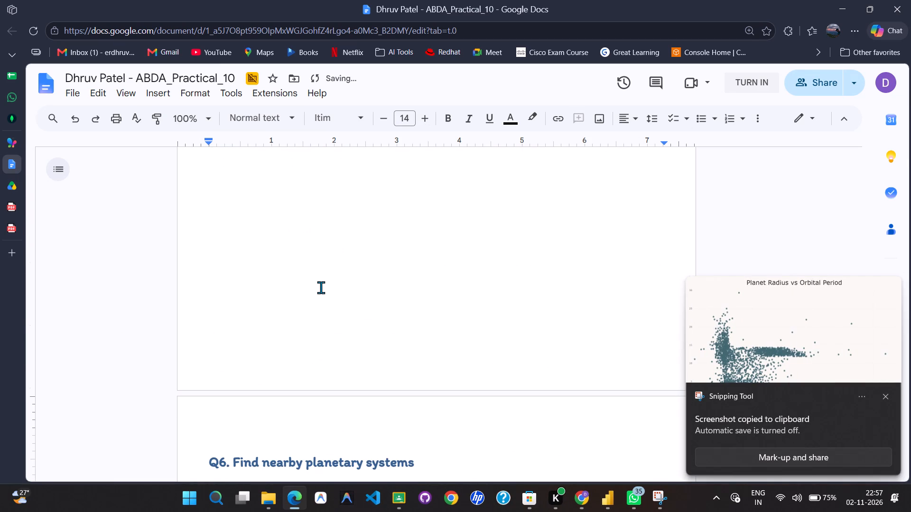
key("Delete")
Check the Nearest Exoplanetary Systems table on Page 6 of the report against the Q6 requirements in the document.
key("alt+Tab")
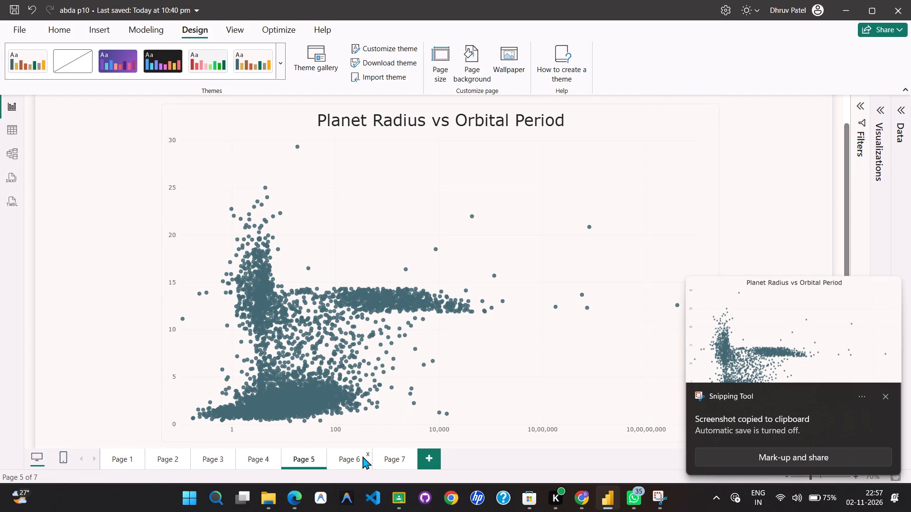
left_click(355, 457)
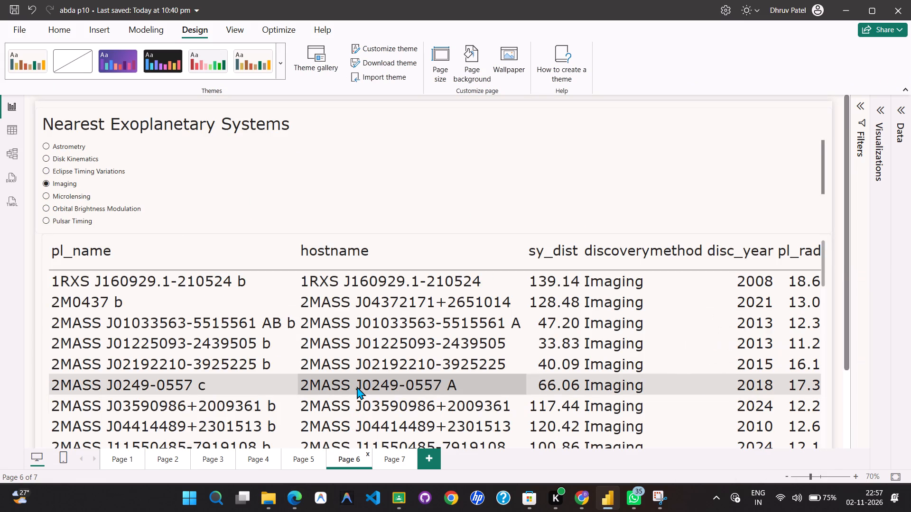
left_click_drag(846, 271, 852, 374)
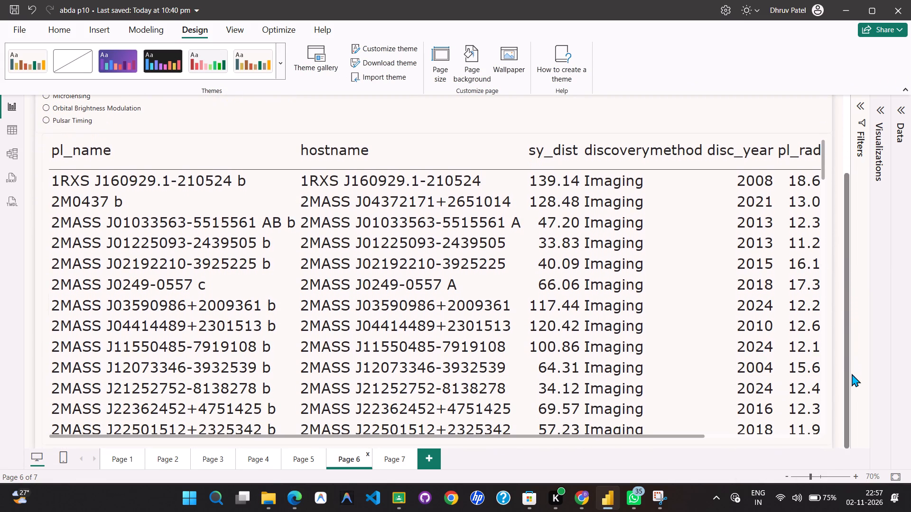
key("alt+Tab")
scroll(674, 347, "down", 3)
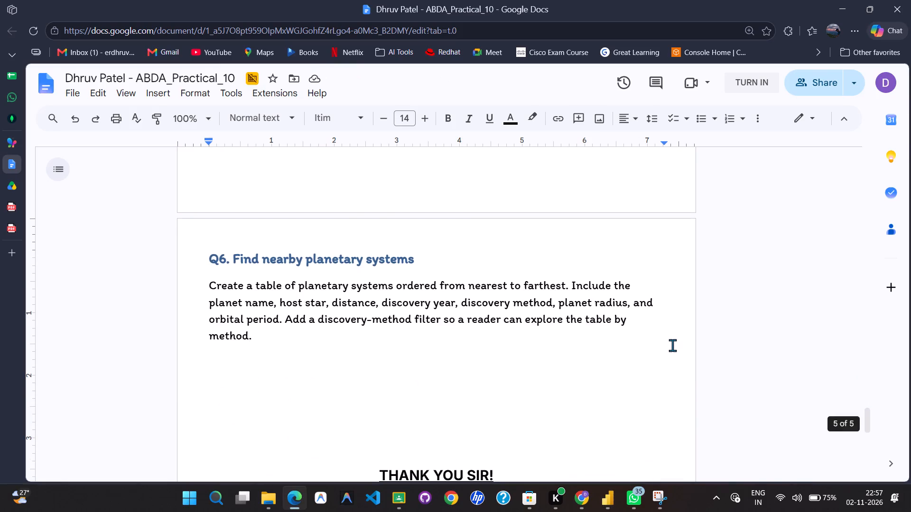
key("alt+Tab")
key("alt+Tab")
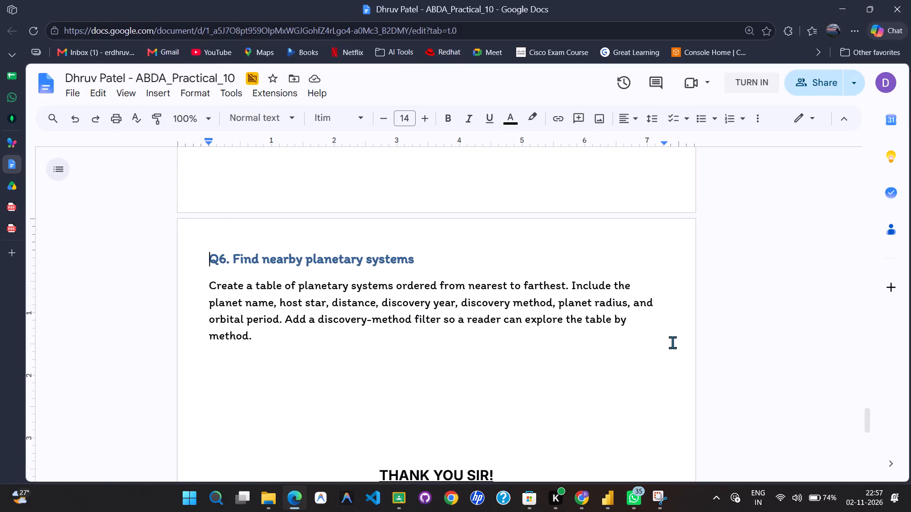
key("alt+Tab")
scroll(373, 313, "up", 1)
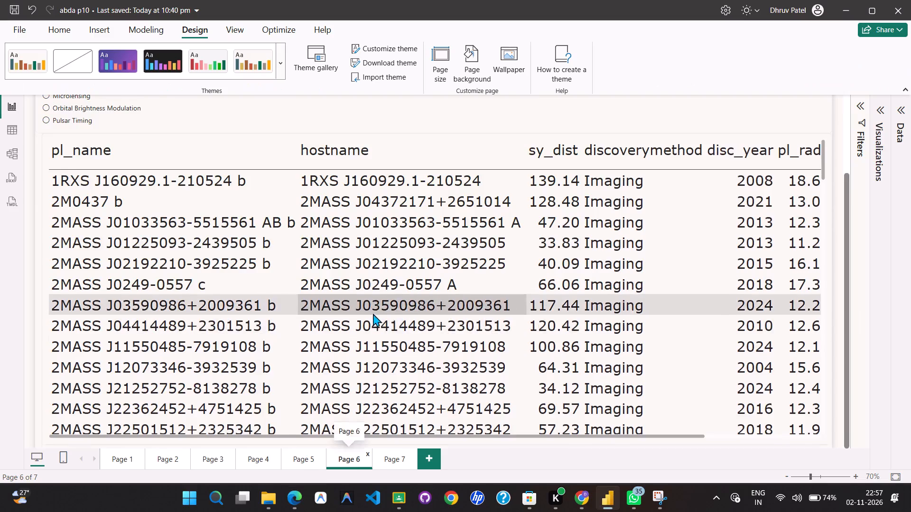
scroll(373, 313, "up", 1)
key("alt+Tab")
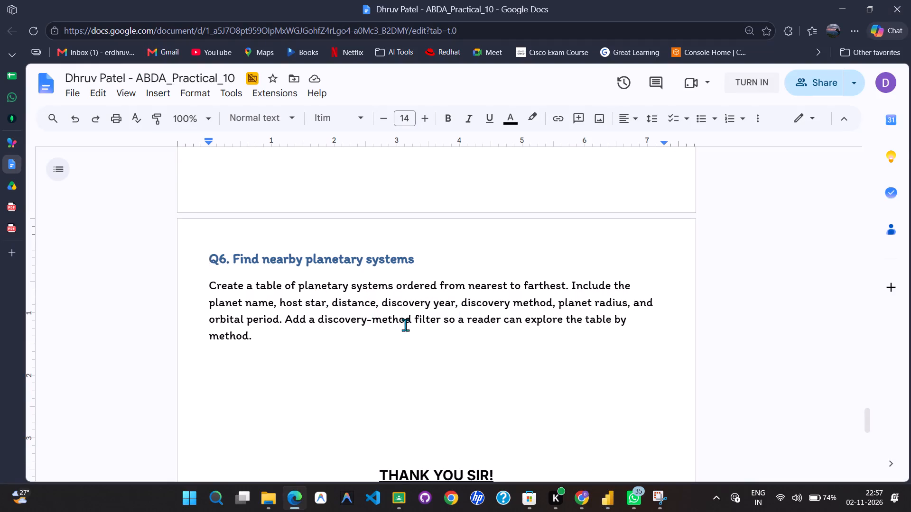
key("alt+Tab")
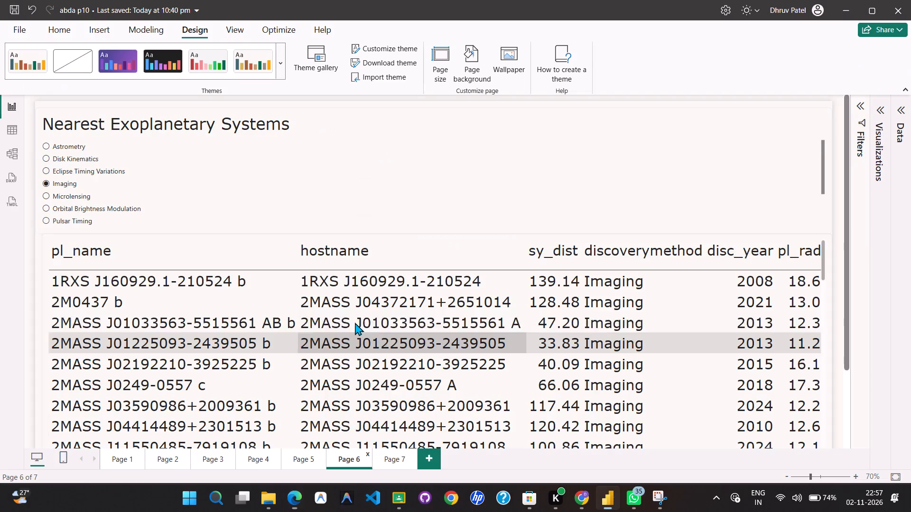
Filter the Nearest Exoplanetary Systems table to the Eclipse Timing Variations discovery method.
left_click(67, 173)
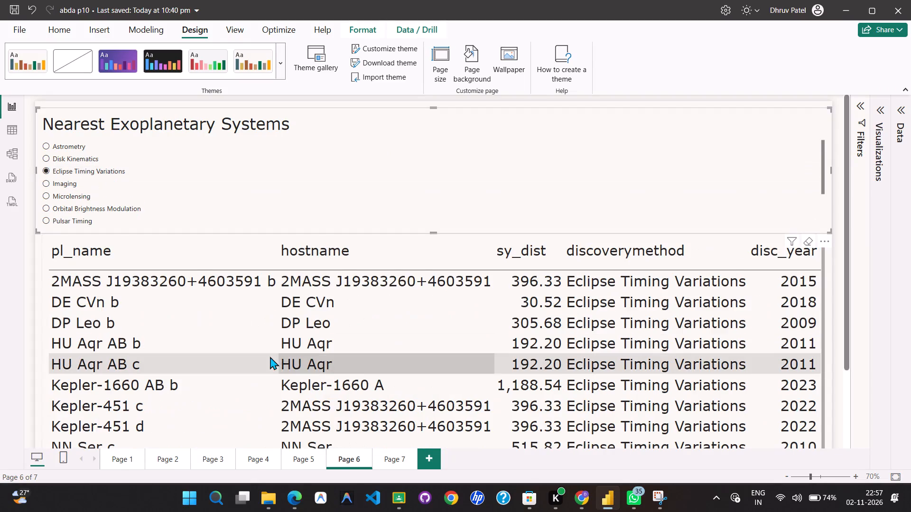
Examine how the first classmate's ABDA_Practical_10 PDF presents the Q6 table and discovery-method filter.
key("alt+Tab")
key("alt+Tab")
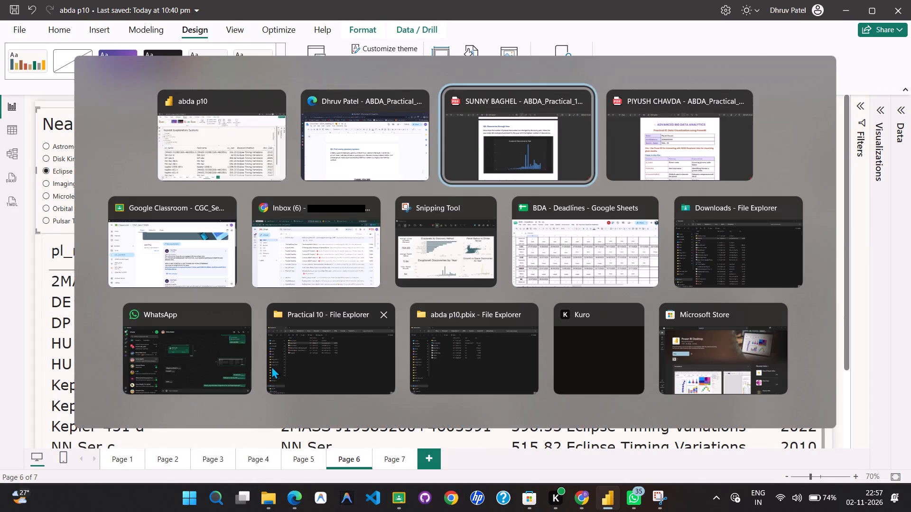
scroll(290, 344, "down", 14)
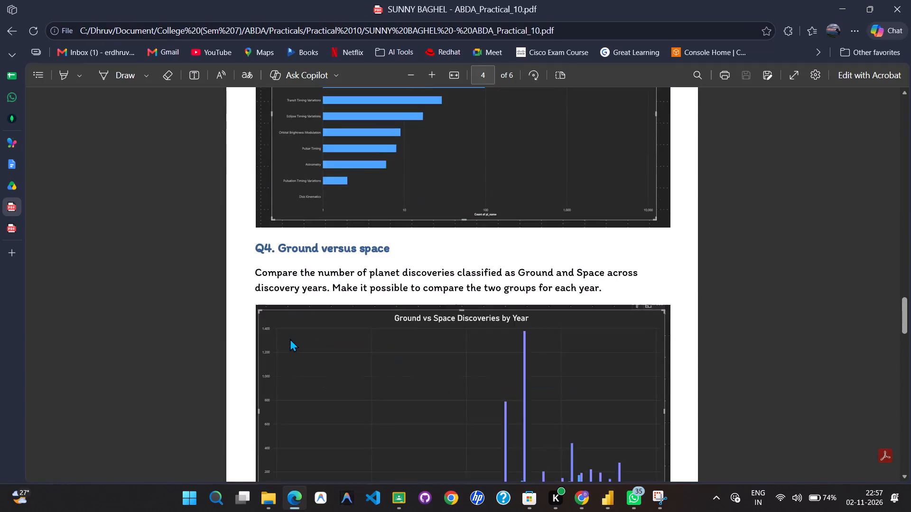
scroll(290, 338, "down", 17)
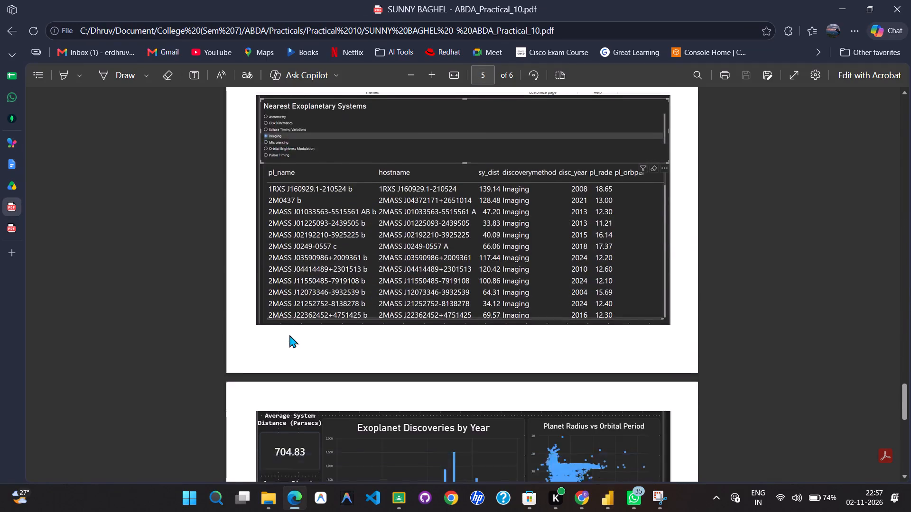
scroll(289, 335, "up", 3)
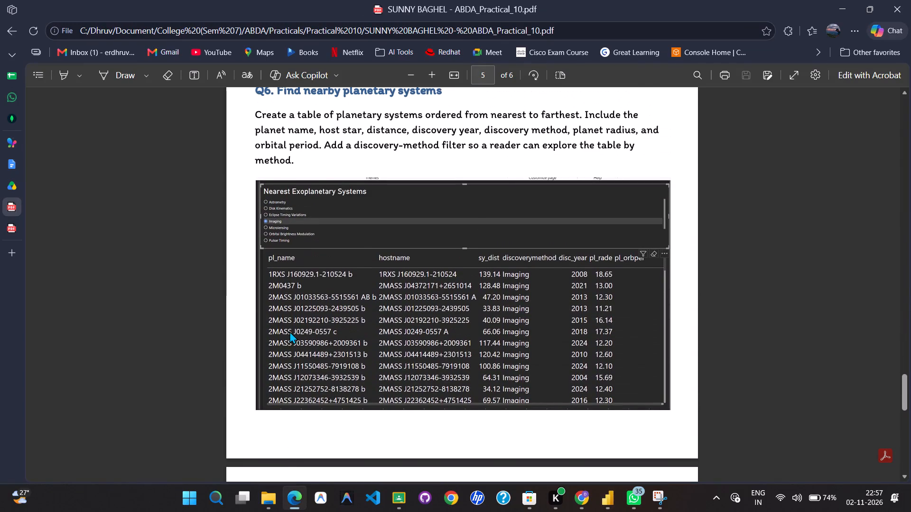
Examine the Q5 and Q6 outputs in the second classmate's ABDA_Practical_10 PDF.
key("alt+Tab")
key("alt+Tab")
key("alt+Tab")
key("alt+Tab")
scroll(283, 324, "down", 7)
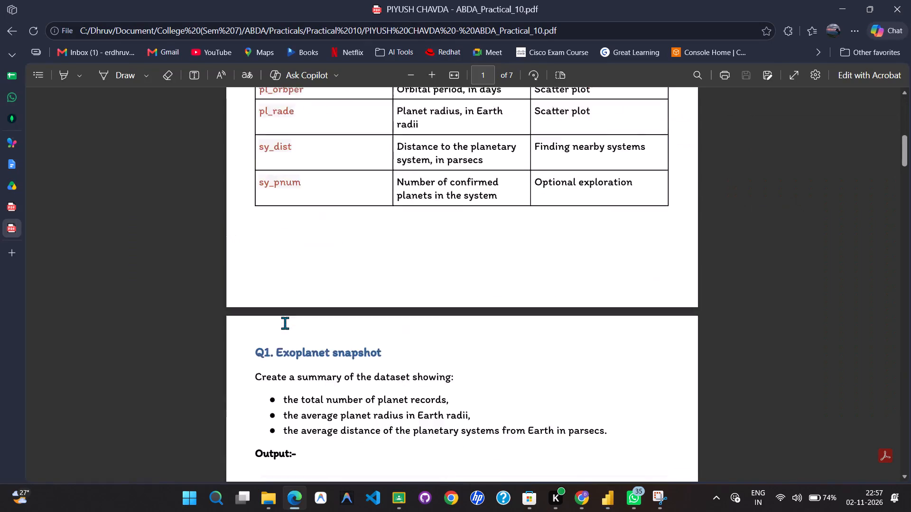
scroll(285, 323, "down", 20)
scroll(285, 323, "down", 20)
scroll(285, 323, "down", 10)
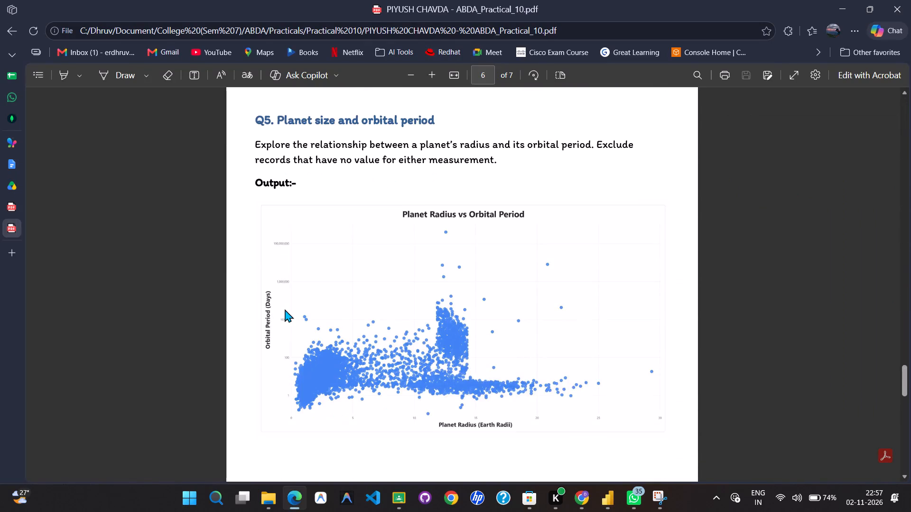
scroll(285, 309, "down", 12)
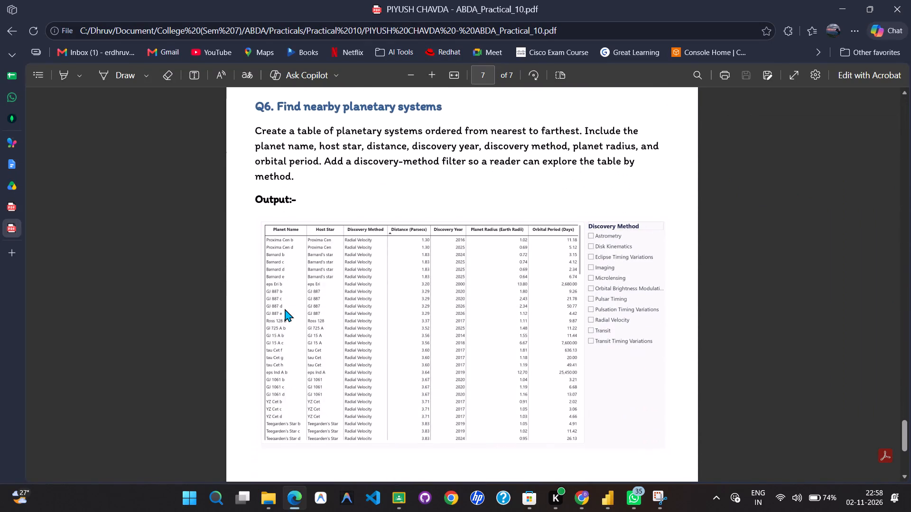
Switch to Power BI and, after trying other discovery methods, filter the Nearest Exoplanetary Systems table on Page 6 to Imaging.
key("alt+Tab")
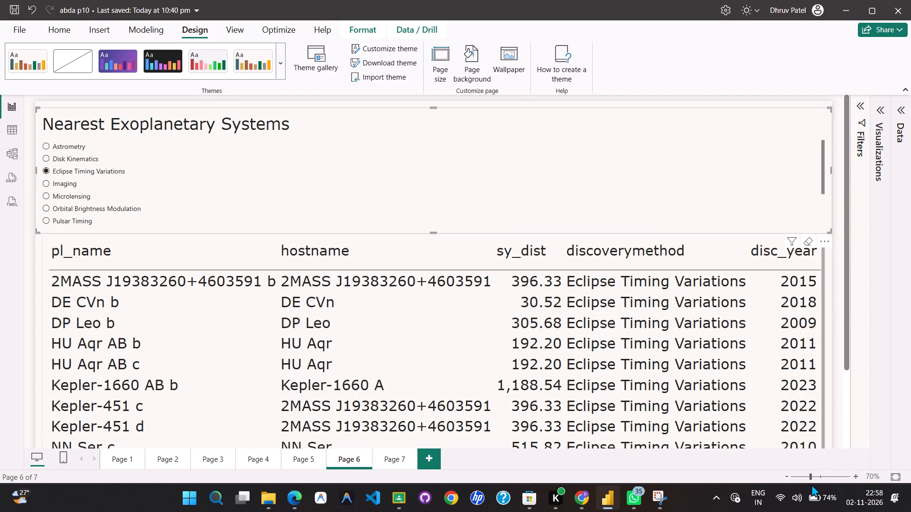
left_click(785, 473)
left_click(785, 473)
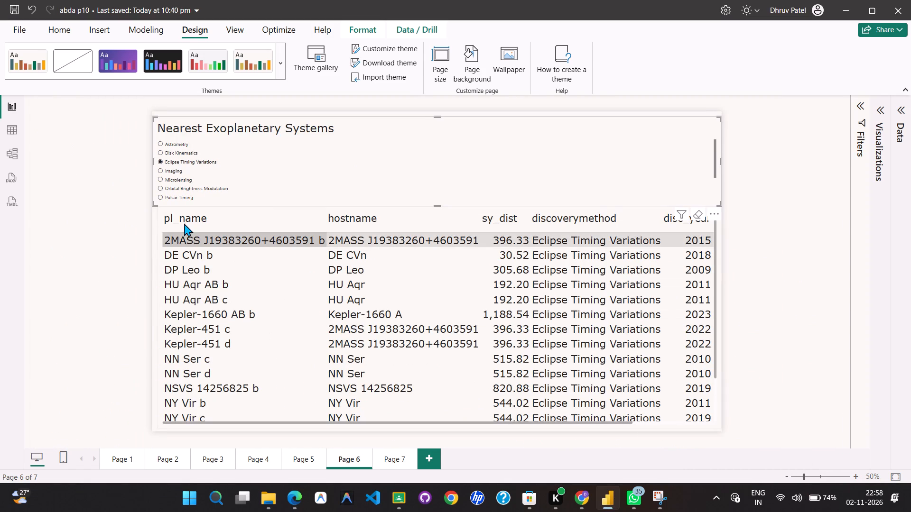
left_click(172, 146)
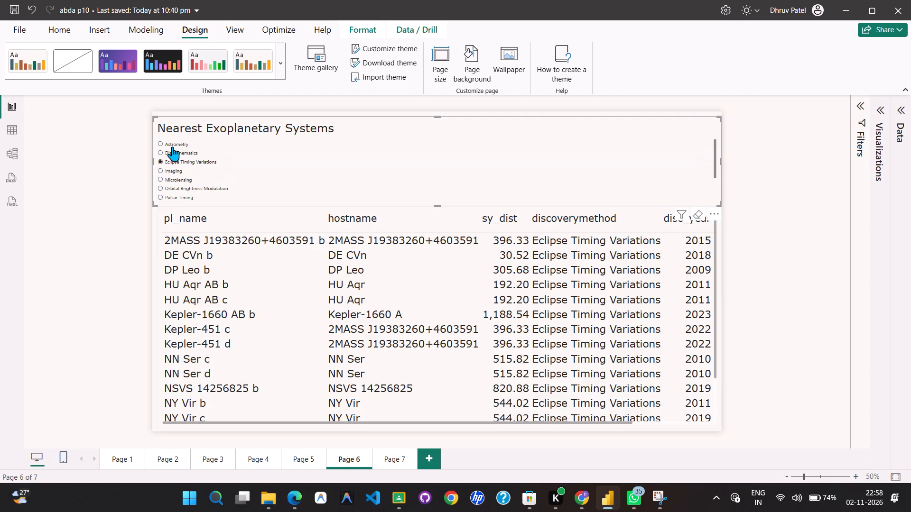
left_click(177, 156)
left_click(177, 166)
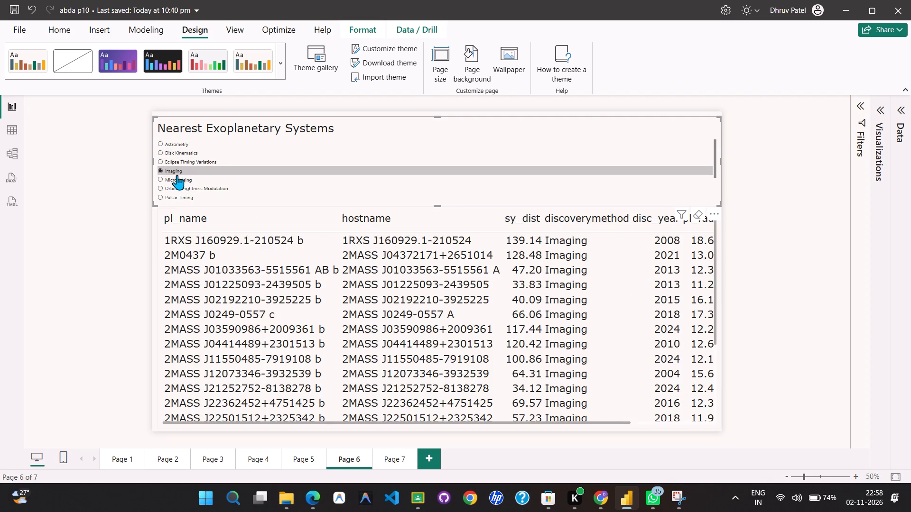
left_click(177, 175)
left_click(177, 191)
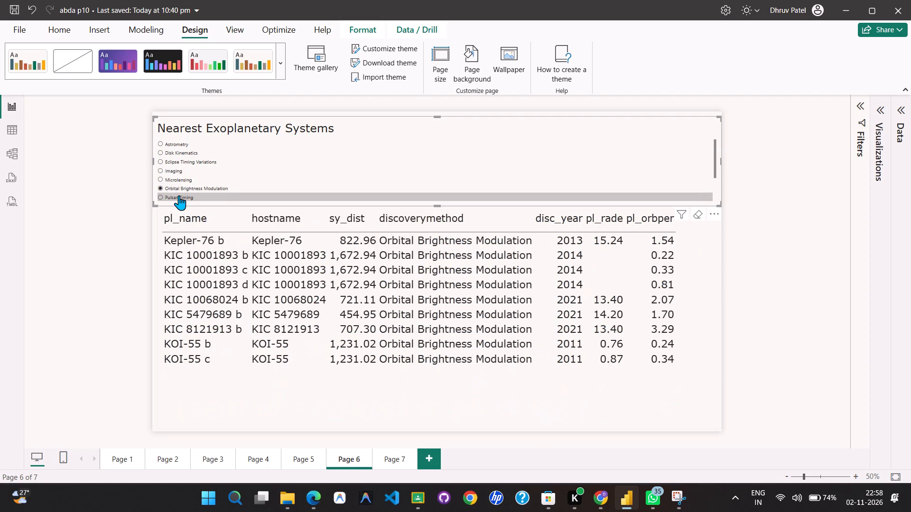
left_click(179, 195)
left_click(182, 174)
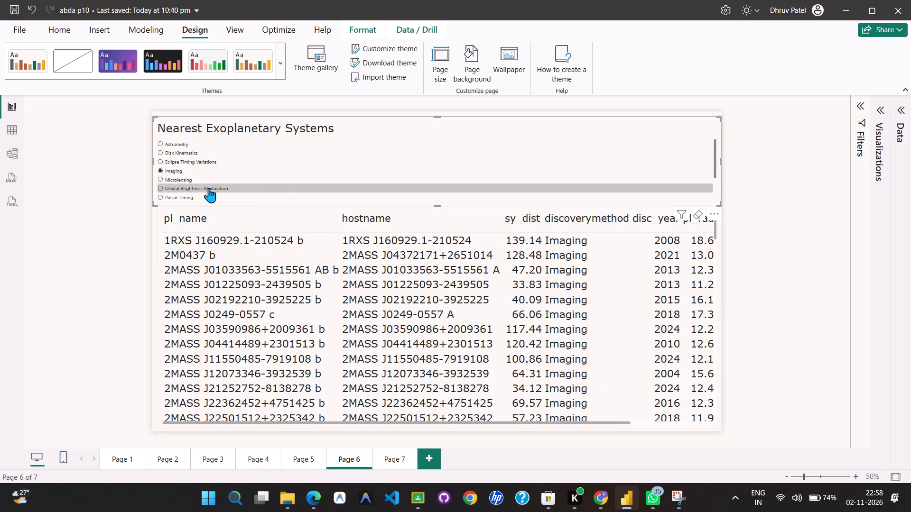
left_click(802, 205)
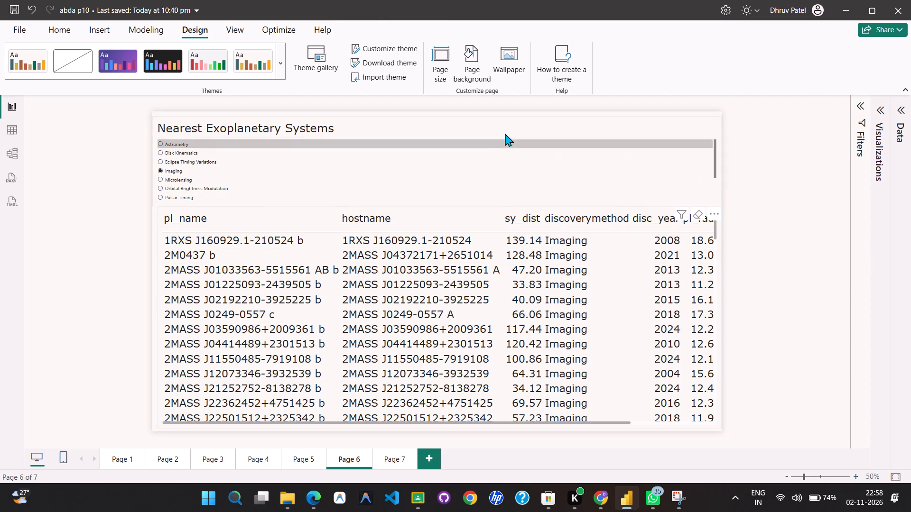
Look through the discovery-method slicer's visual and general formatting options, including Layout, Callout, Image and Effects.
left_click(497, 119)
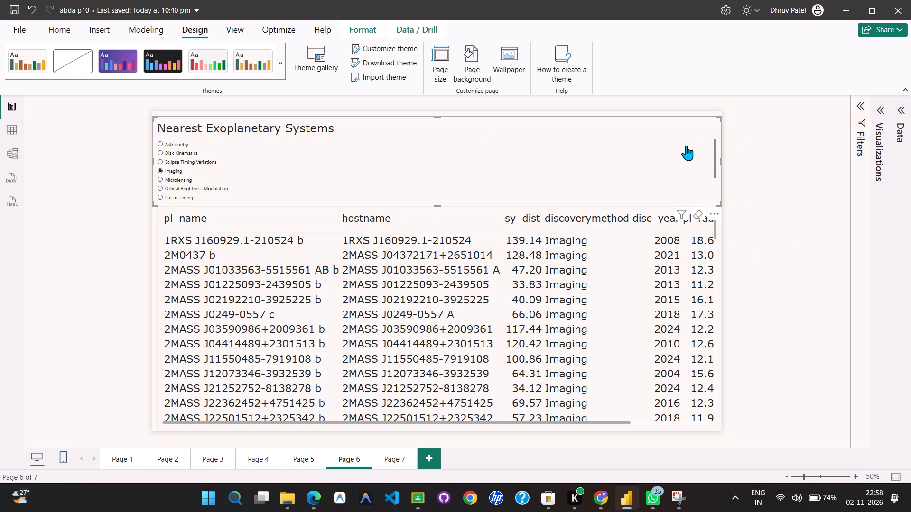
right_click(382, 116)
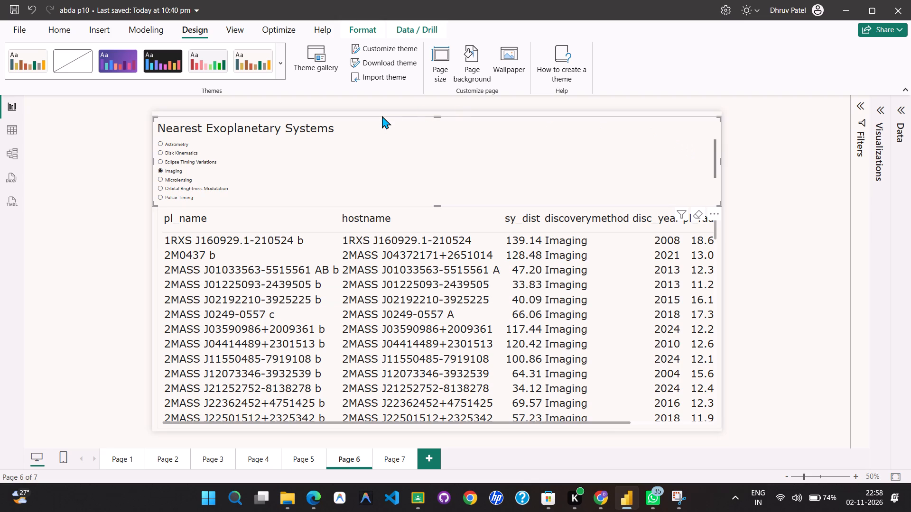
right_click(377, 130)
left_click(374, 34)
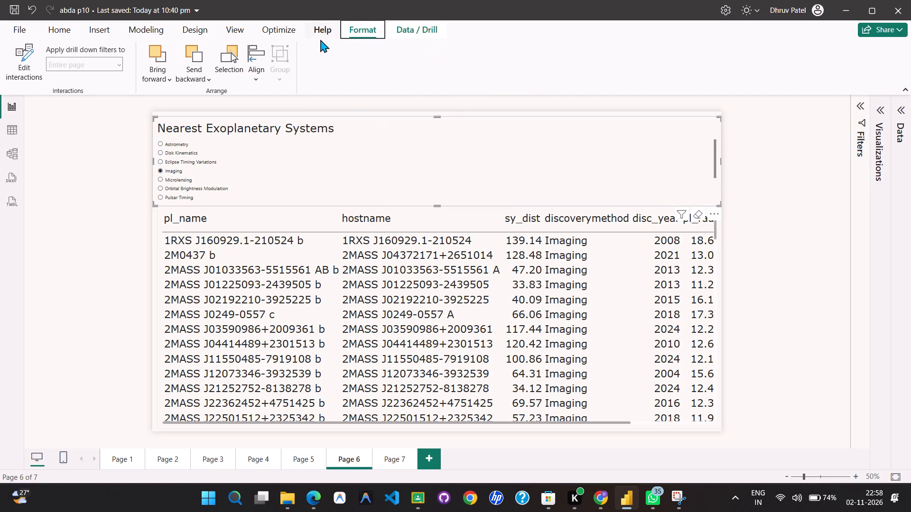
left_click(68, 28)
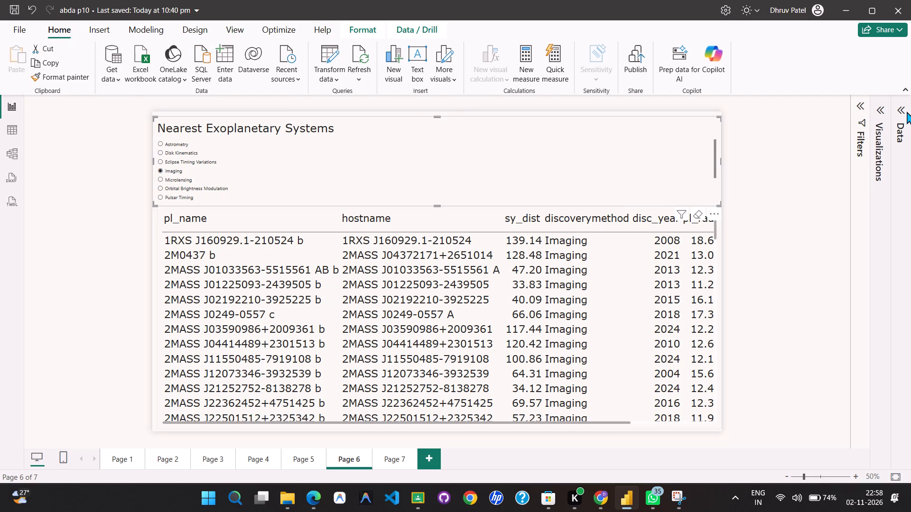
left_click(885, 109)
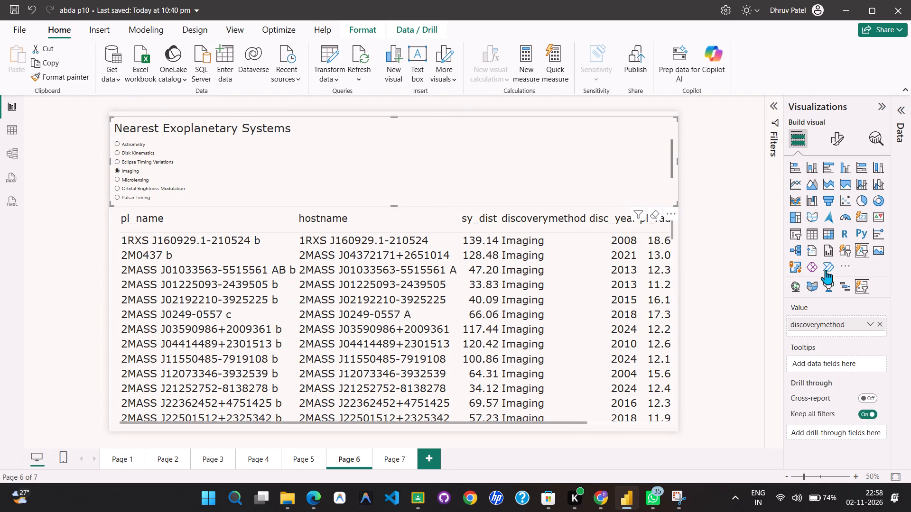
left_click(836, 141)
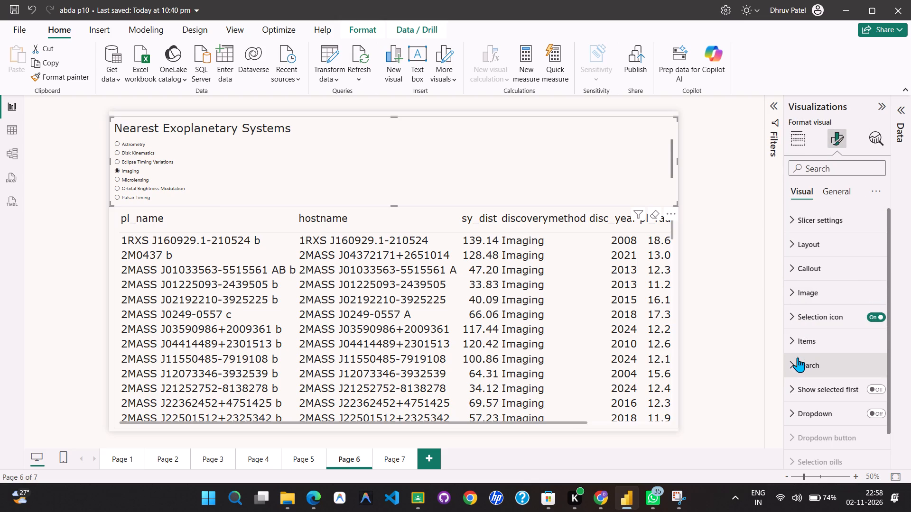
left_click(811, 242)
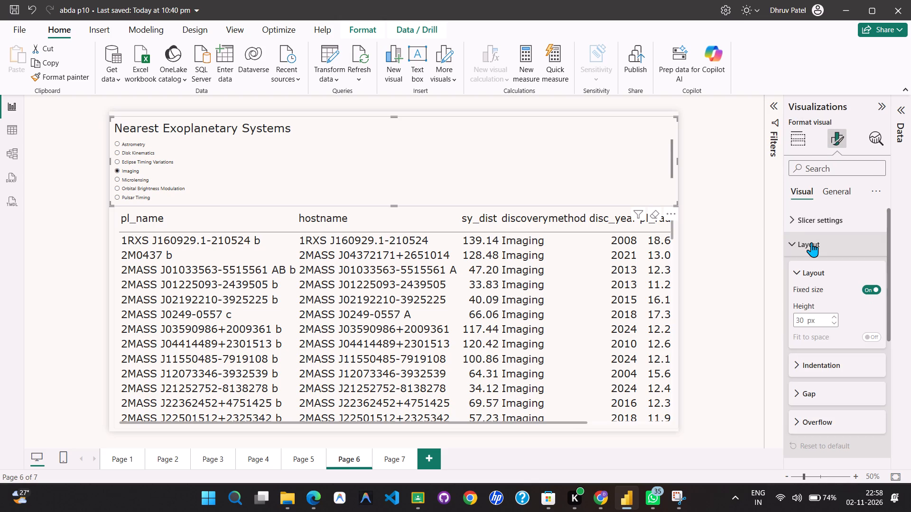
left_click(816, 244)
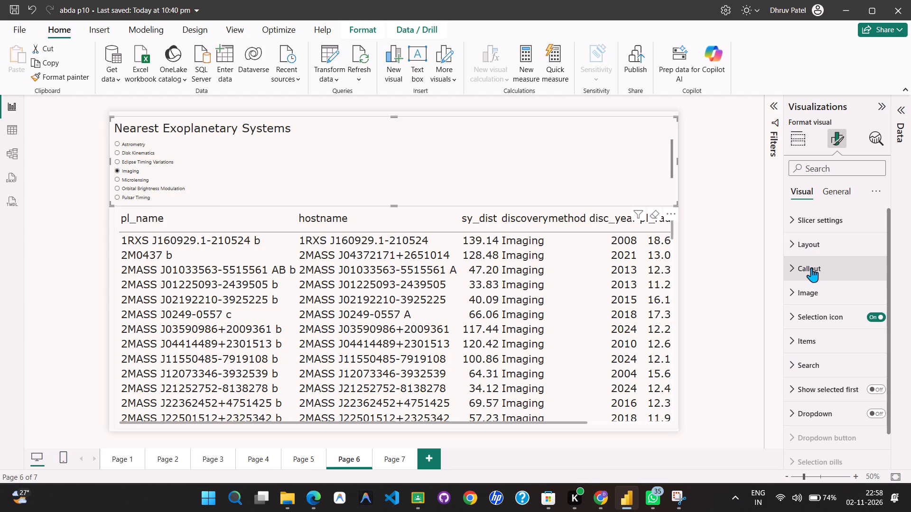
left_click(811, 268)
left_click(812, 268)
left_click(809, 296)
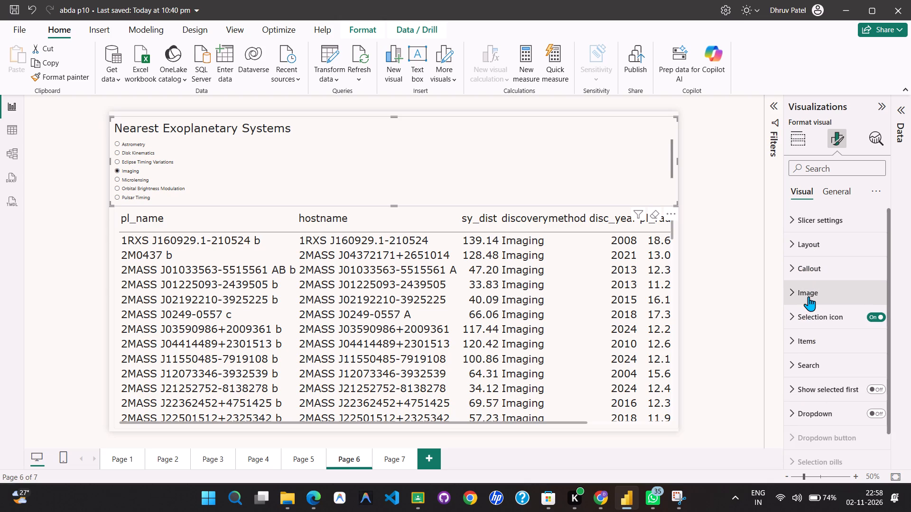
left_click(809, 296)
left_click(820, 190)
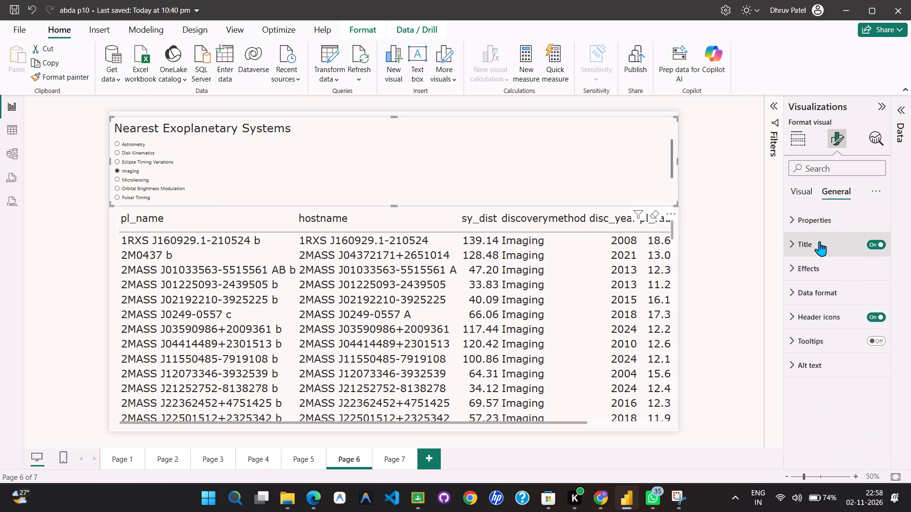
left_click(817, 256)
left_click(817, 255)
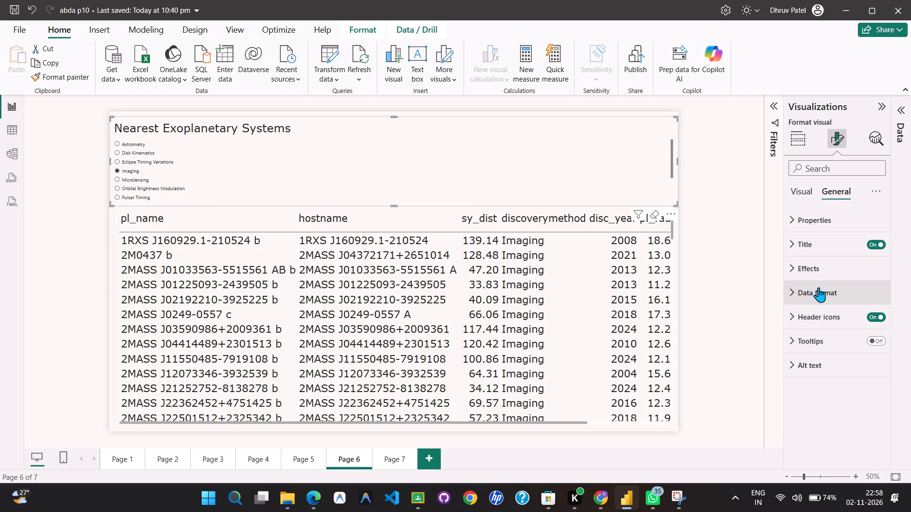
left_click(818, 287)
left_click(819, 283)
left_click(822, 262)
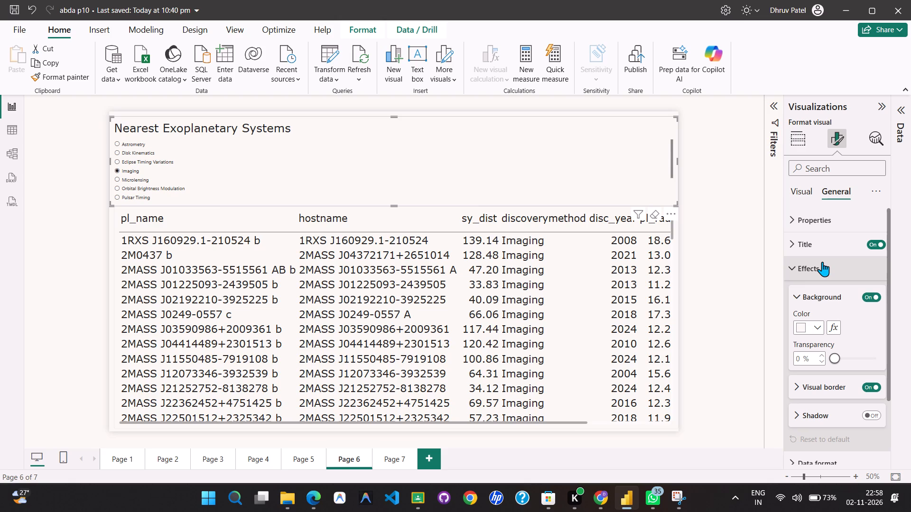
scroll(822, 290, "down", 2)
scroll(822, 272, "up", 2)
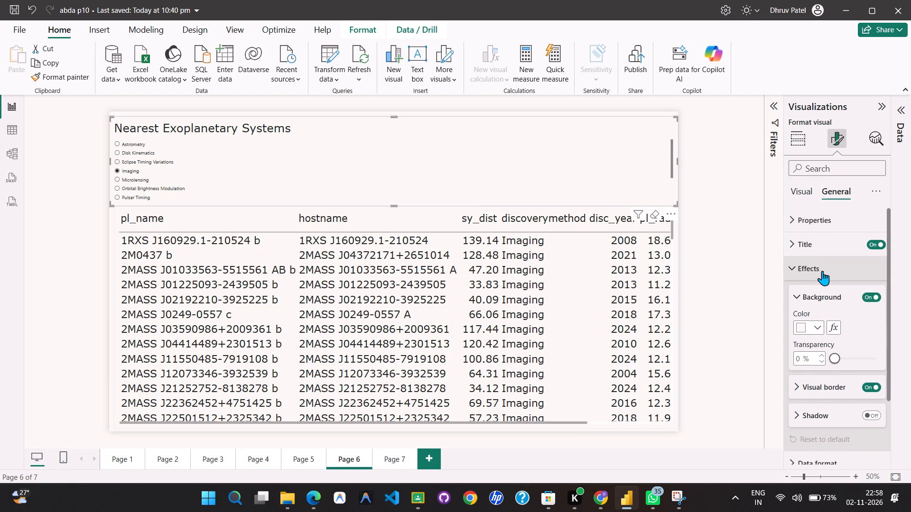
left_click(822, 271)
Set the title font size of the Nearest Exoplanetary Systems slicer to 31.
left_click(823, 244)
scroll(829, 299, "down", 1)
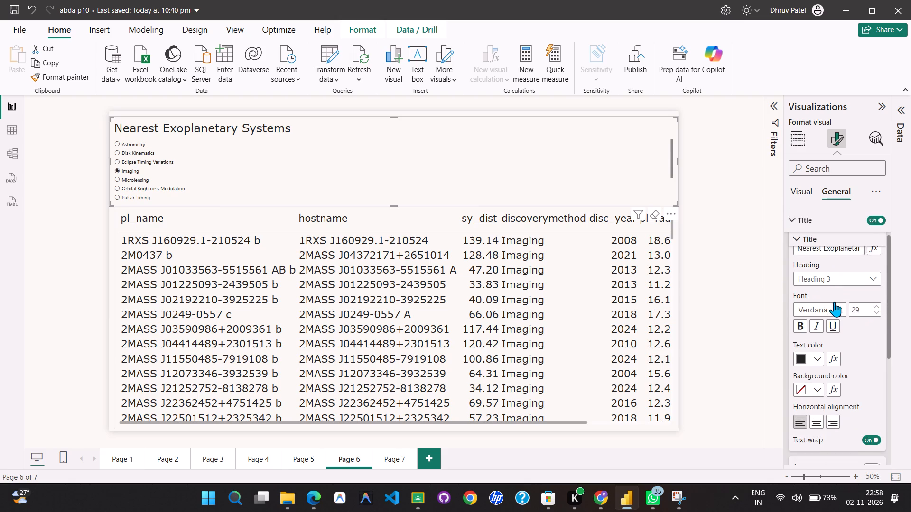
double_click(874, 303)
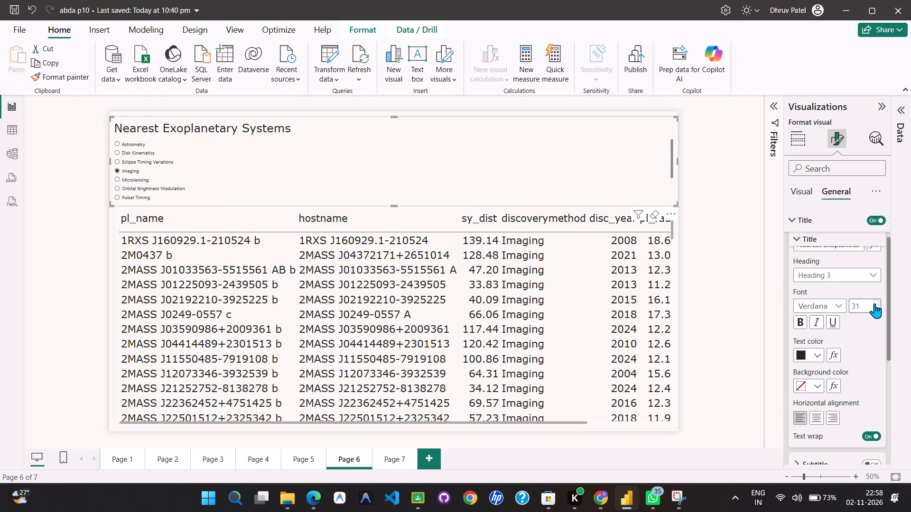
Examine the slicer's remaining title settings and its header icon colour and icon options.
scroll(867, 295, "up", 2)
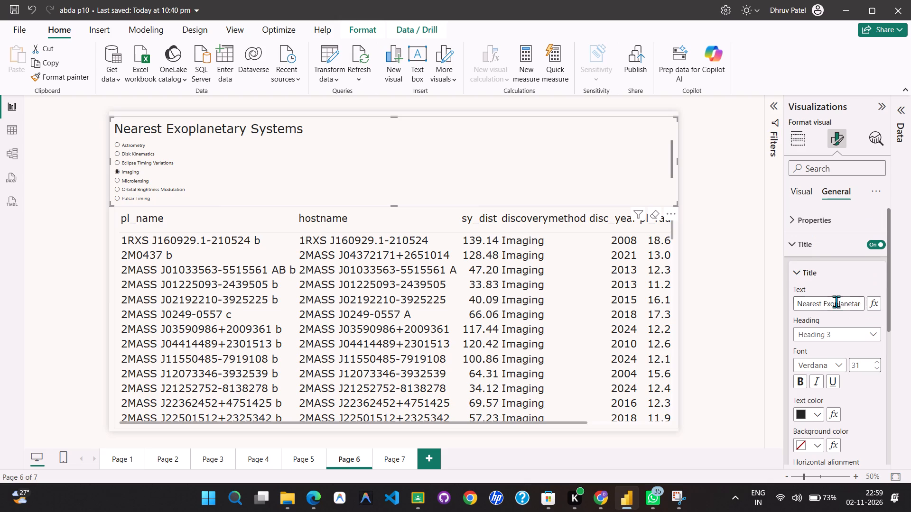
scroll(828, 303, "down", 1)
scroll(828, 302, "up", 1)
scroll(828, 302, "down", 3)
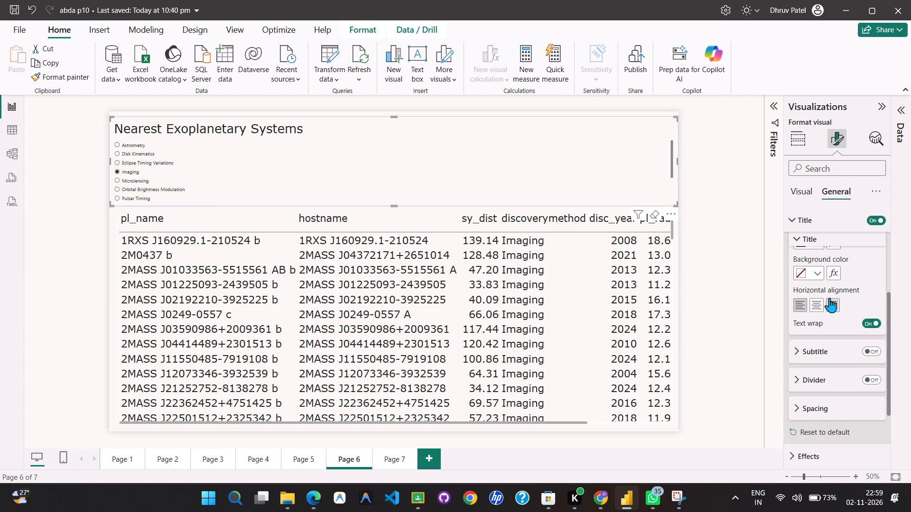
scroll(829, 298, "down", 2)
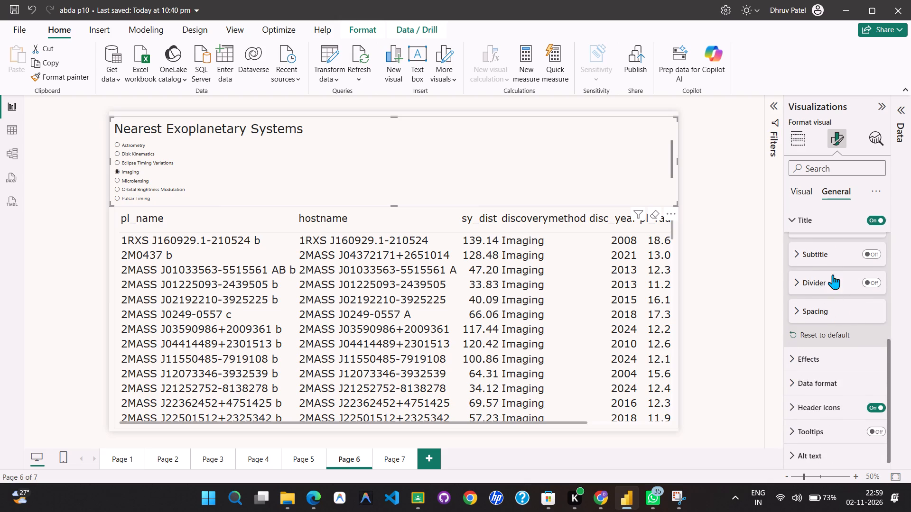
scroll(833, 274, "up", 1)
scroll(833, 274, "down", 2)
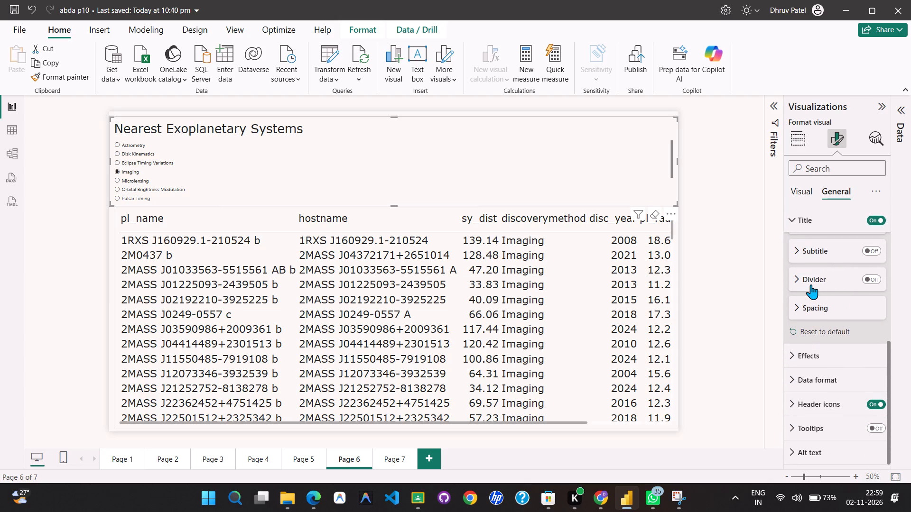
scroll(811, 284, "down", 3)
left_click(800, 409)
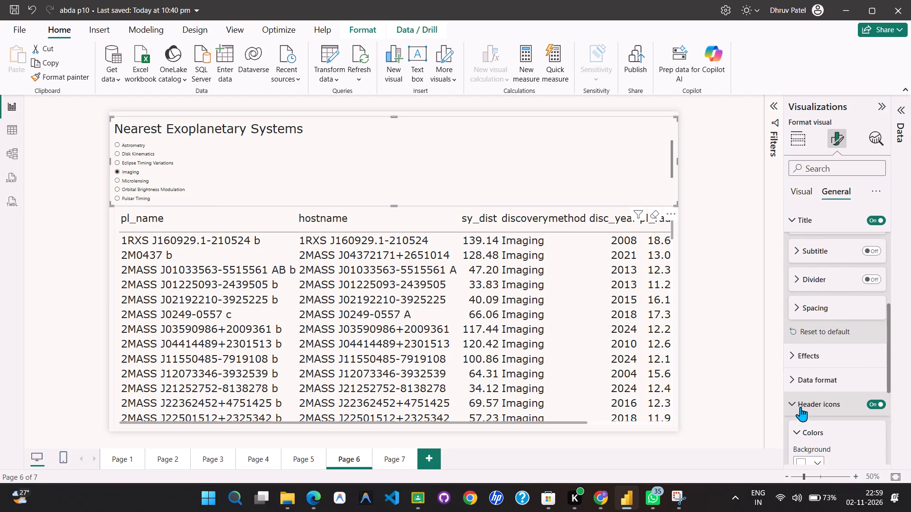
scroll(801, 404, "down", 5)
scroll(831, 356, "down", 2)
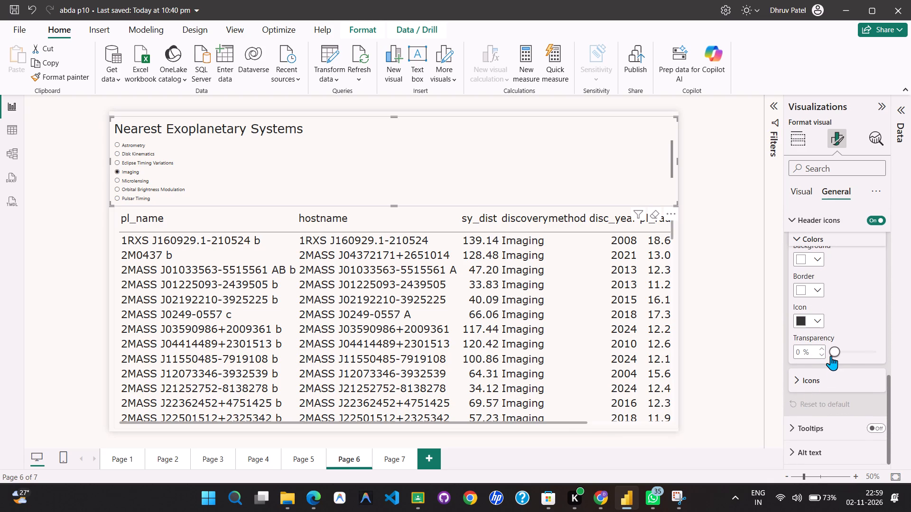
left_click(790, 379)
left_click(804, 376)
scroll(806, 370, "up", 2)
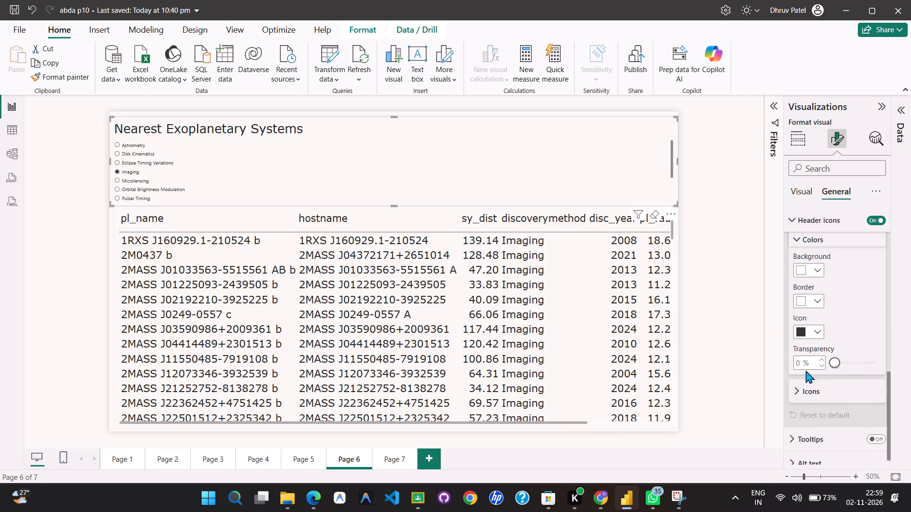
scroll(806, 370, "up", 1)
left_click(797, 401)
left_click(799, 380)
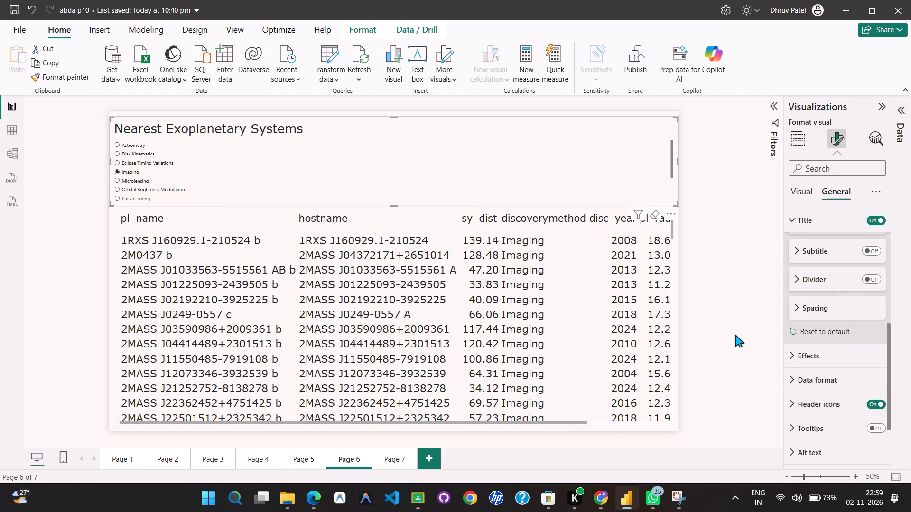
Deselect the slicer and capture a screenshot of the whole Page 6 report canvas with the slicer and table.
left_click(731, 307)
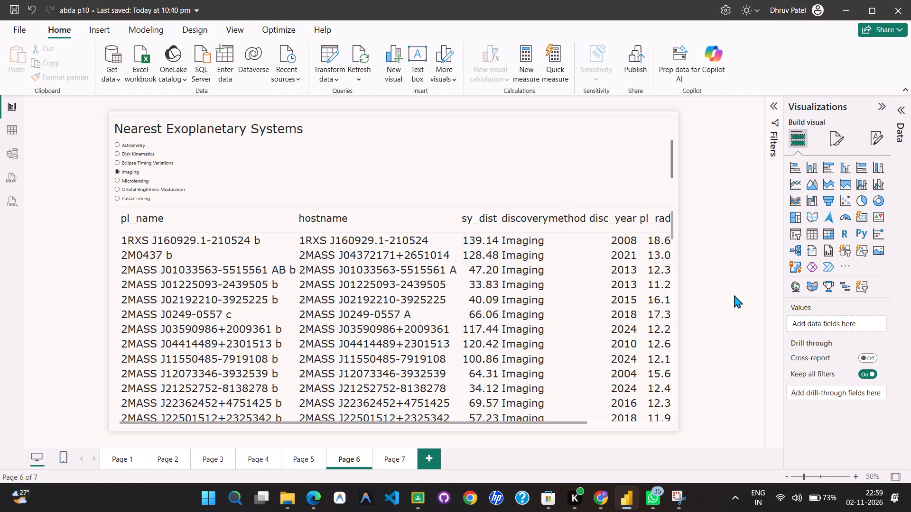
key("shift+super+s")
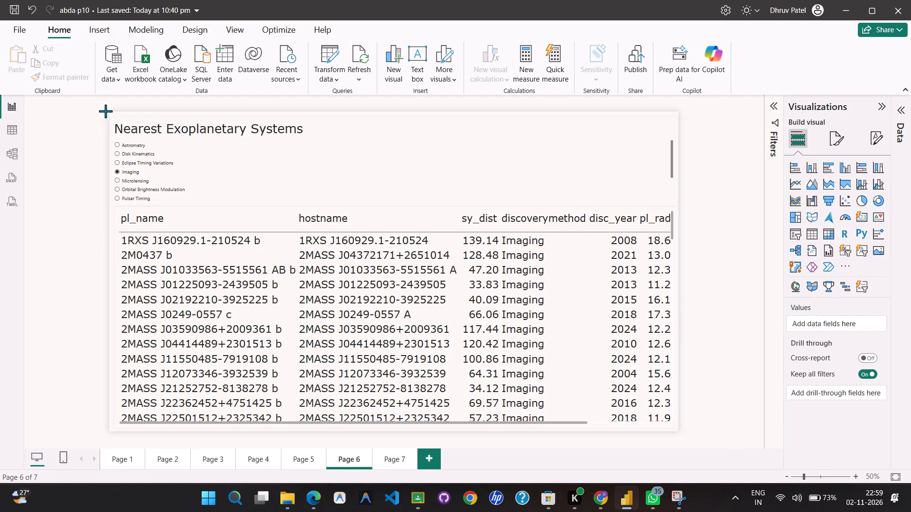
left_click_drag(109, 111, 681, 440)
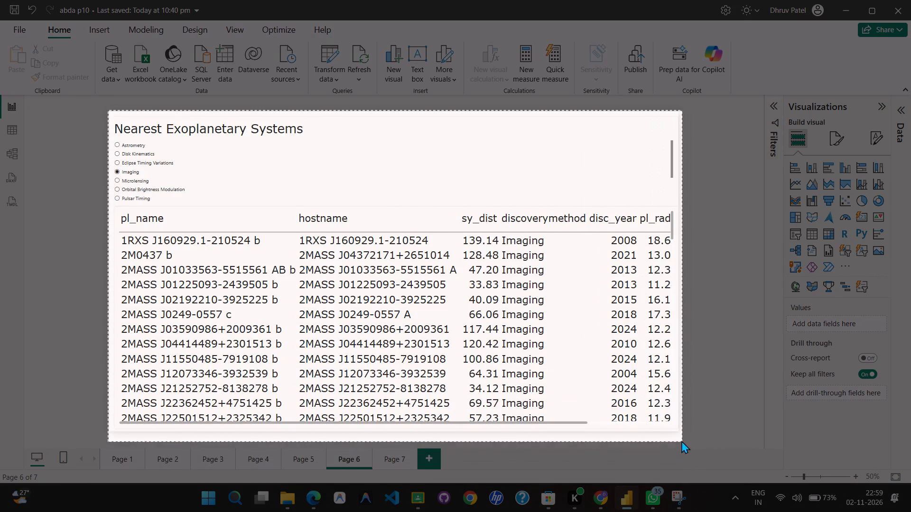
left_click_drag(681, 440, 677, 430)
Switch to the Google Doc and paste the Nearest Exoplanetary Systems screenshot below the Q6 question text.
key("alt+Tab")
key("alt+Tab")
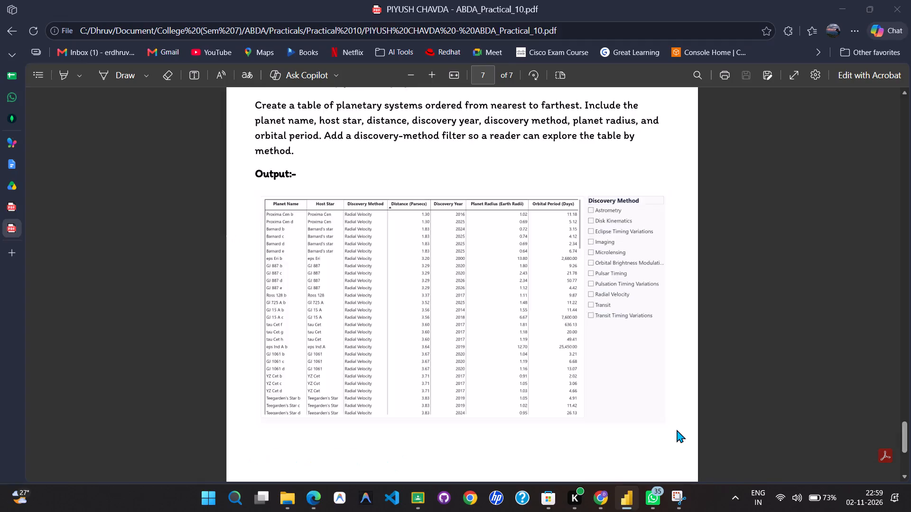
key("alt+Tab")
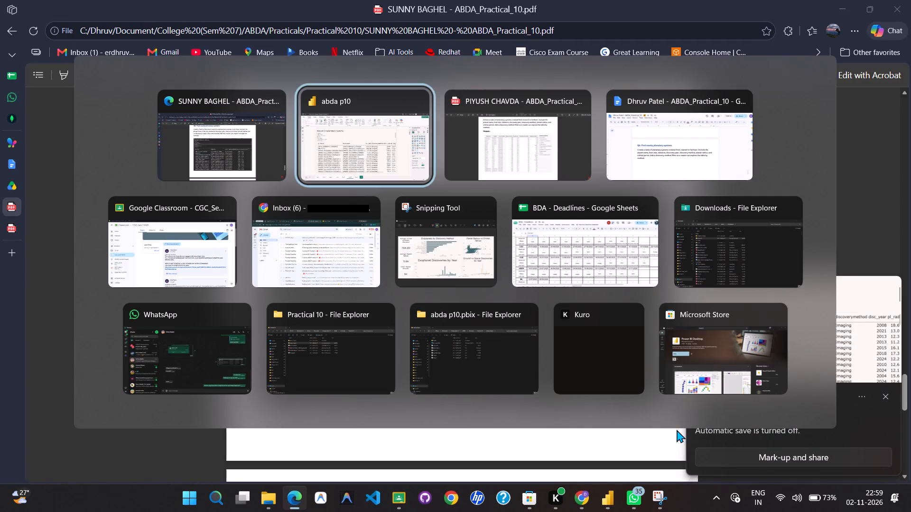
key("alt+Tab")
key("alt+Tab")
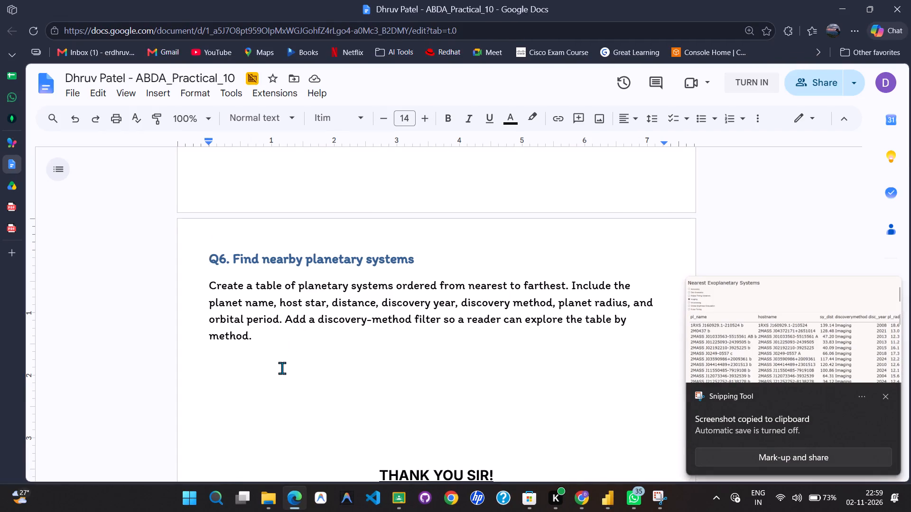
left_click(282, 368)
left_click(283, 357)
key("ctrl+v")
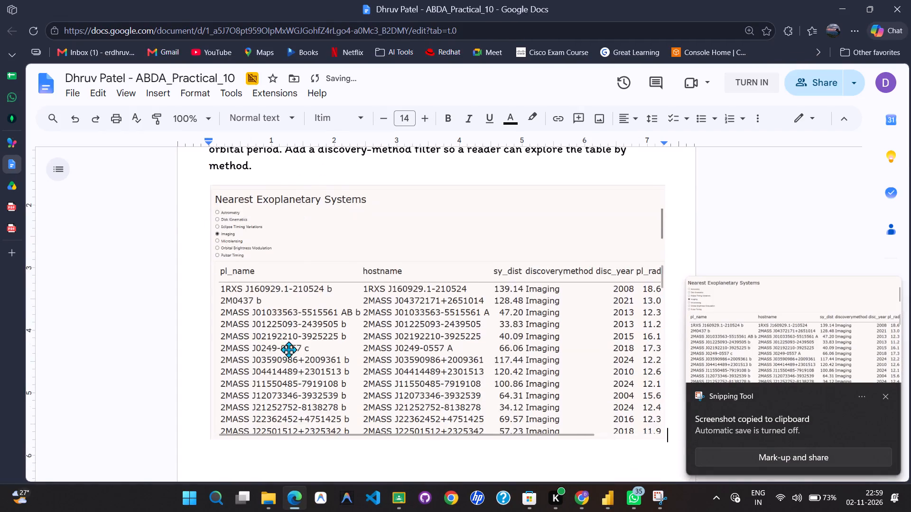
Remove the break after the Planet Radius vs Orbital Period image so the Q6 heading follows directly beneath it.
scroll(288, 339, "up", 6)
scroll(277, 298, "up", 3)
left_click(276, 270)
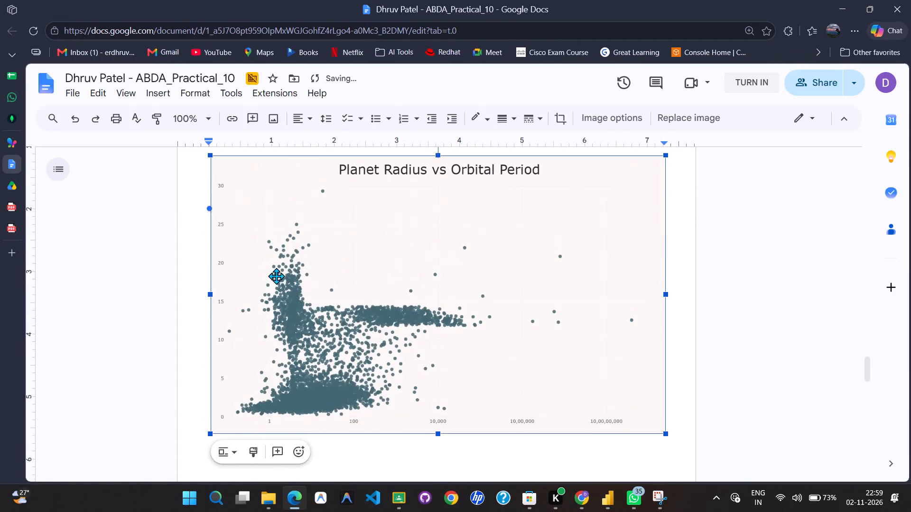
left_click(669, 414)
key("Delete")
Shrink the Nearest Exoplanetary Systems image under Q6 to about 6.4 inches wide and 3 inches high.
scroll(674, 413, "down", 3)
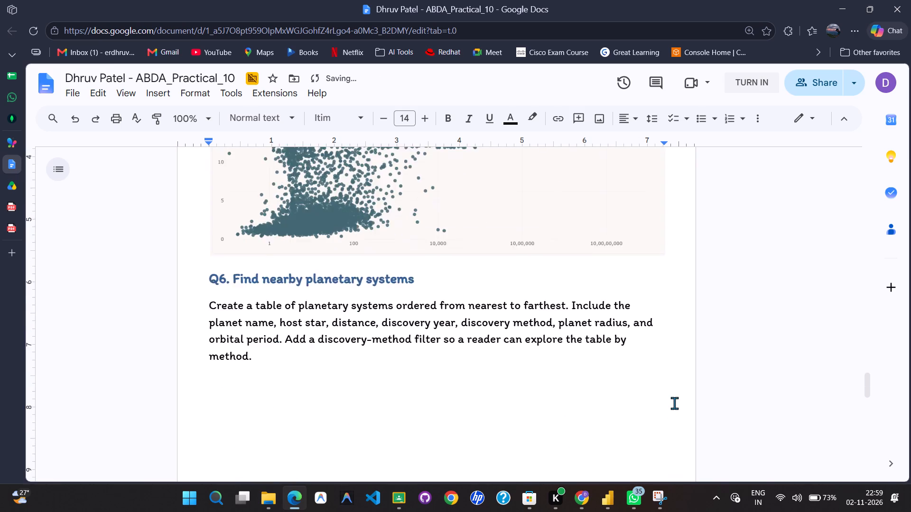
scroll(674, 403, "down", 9)
left_click(451, 348)
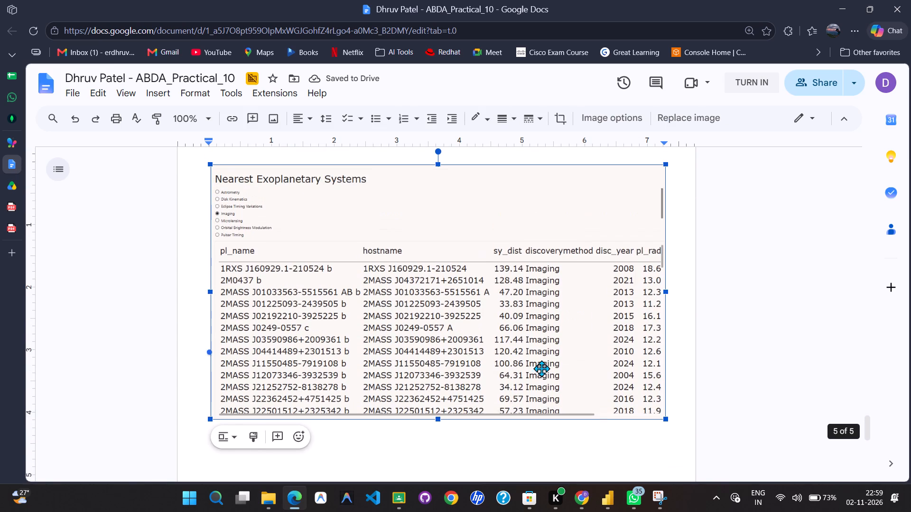
left_click_drag(667, 423, 644, 395)
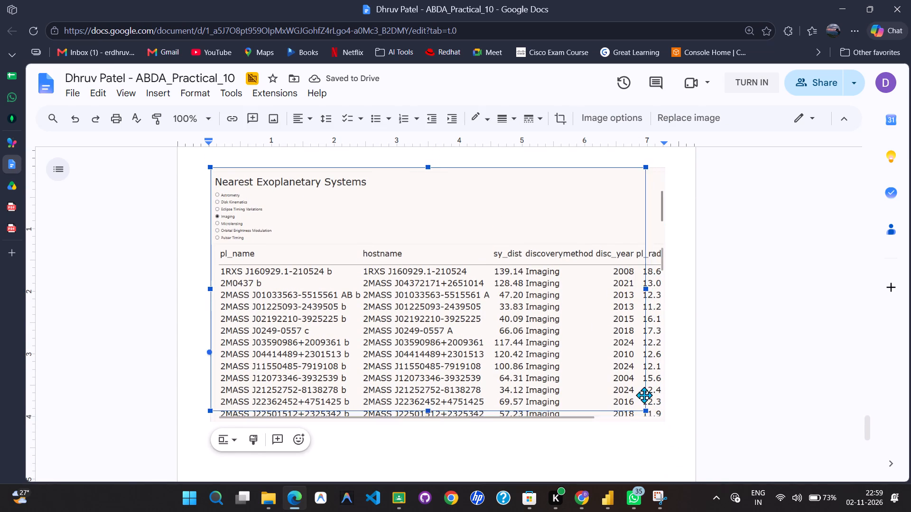
left_click_drag(644, 395, 614, 352)
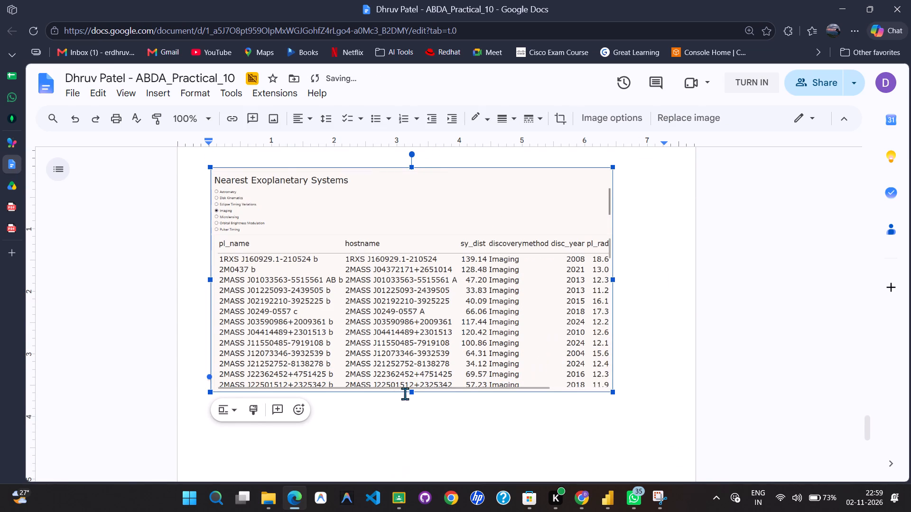
left_click_drag(411, 393, 416, 359)
Shrink the Planet Radius vs Orbital Period image under Q5 to about 6.3 inches wide and 3.3 inches high.
scroll(416, 357, "up", 10)
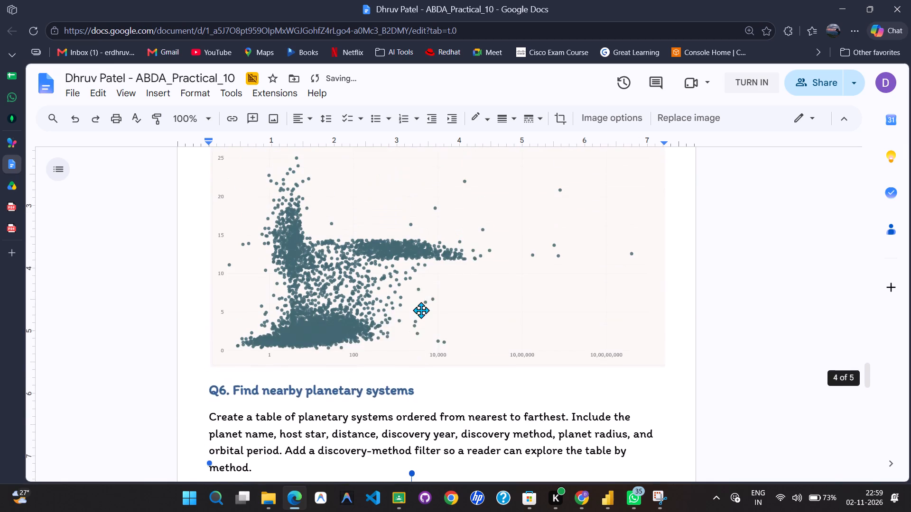
left_click(421, 310)
left_click(436, 435)
left_click_drag(436, 435, 436, 402)
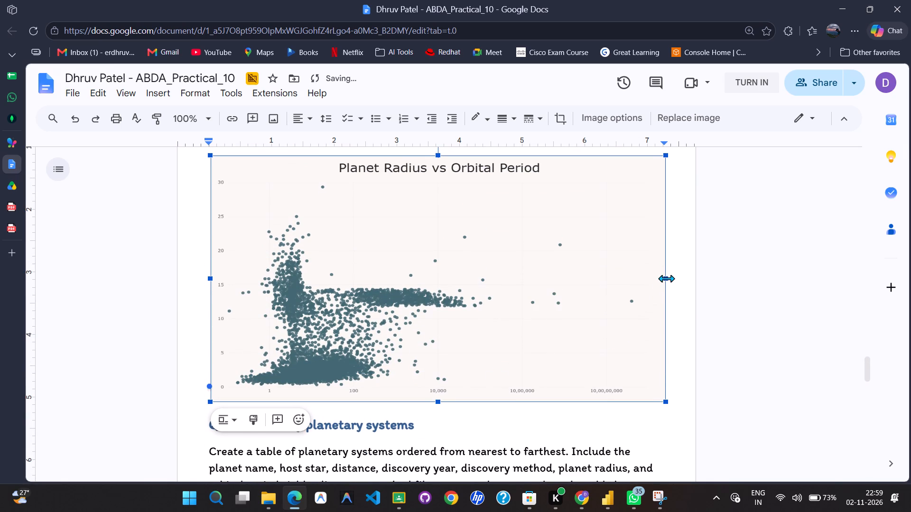
left_click_drag(666, 278, 601, 278)
left_click_drag(406, 401, 407, 363)
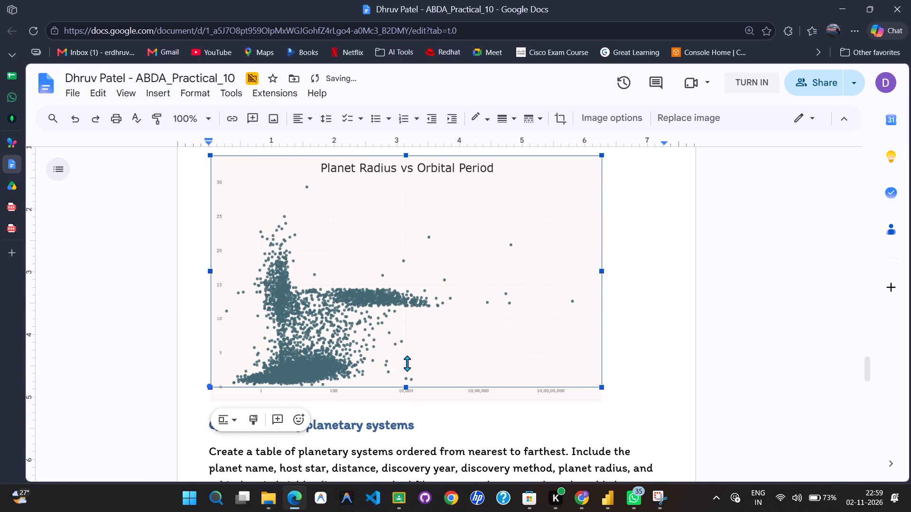
left_click_drag(407, 363, 408, 362)
Centre-align the Planet Radius vs Orbital Period image on the page.
scroll(408, 360, "up", 3)
left_click(317, 117)
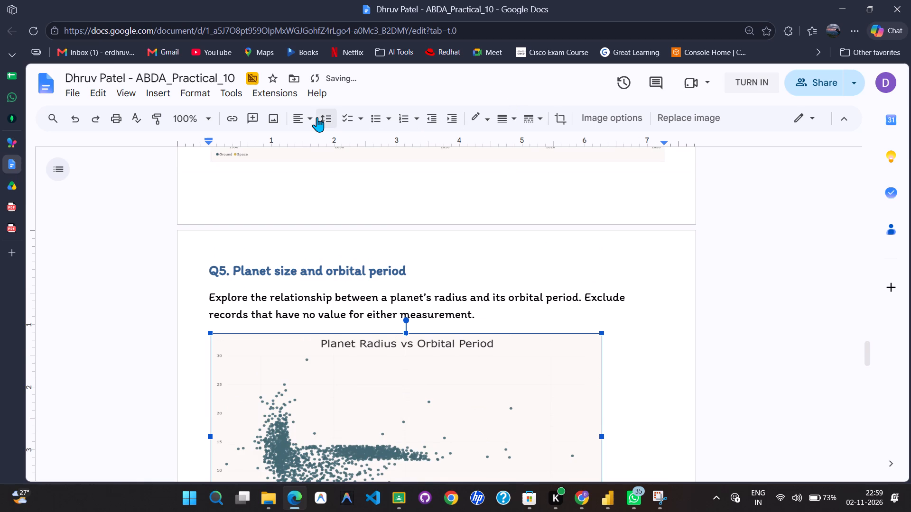
left_click(302, 118)
left_click(323, 137)
scroll(426, 338, "down", 4)
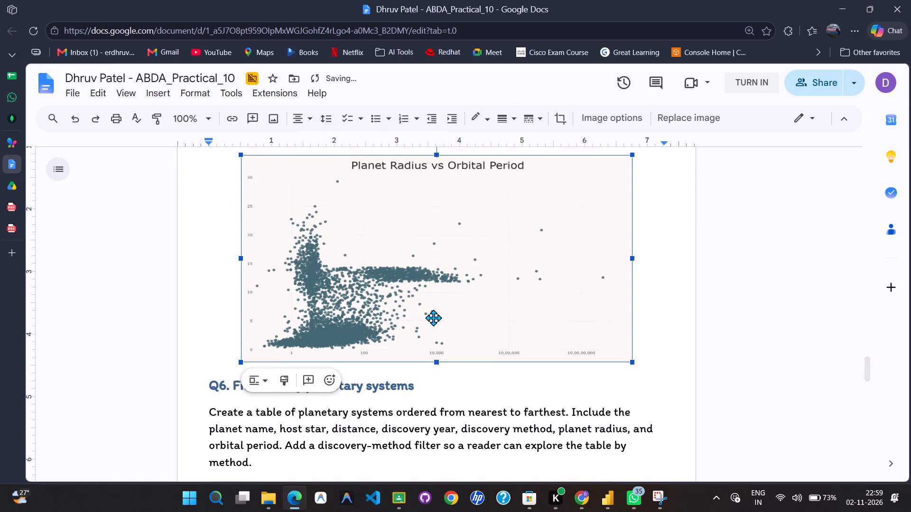
left_click_drag(434, 303, 436, 315)
Centre-align the Nearest Exoplanetary Systems image under Q6.
scroll(436, 315, "down", 2)
scroll(436, 312, "up", 5)
scroll(436, 308, "down", 6)
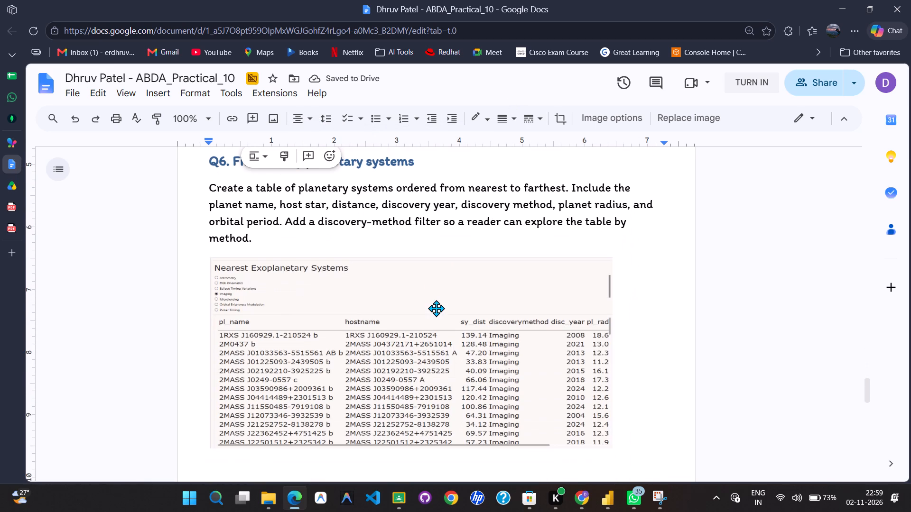
left_click(436, 308)
left_click(300, 125)
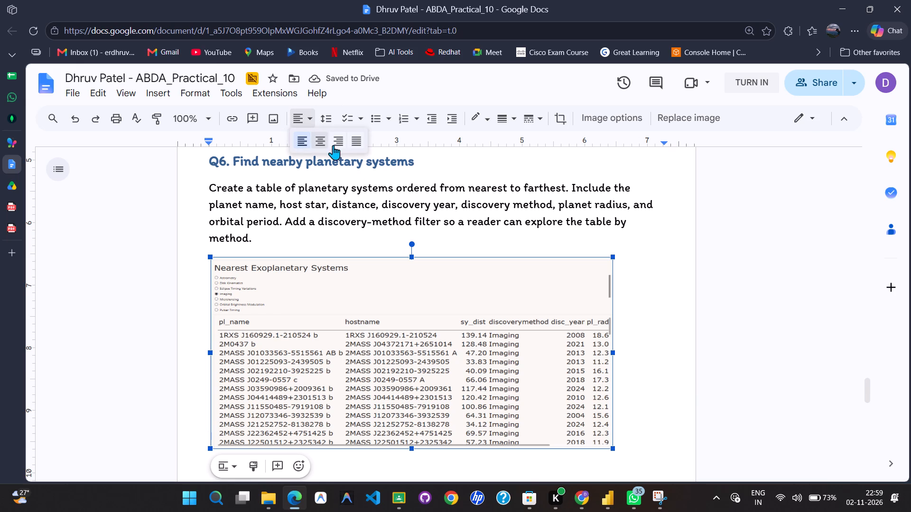
left_click(323, 139)
Stretch the Nearest Exoplanetary Systems image downward to about 3.4 inches high.
scroll(426, 327, "down", 3)
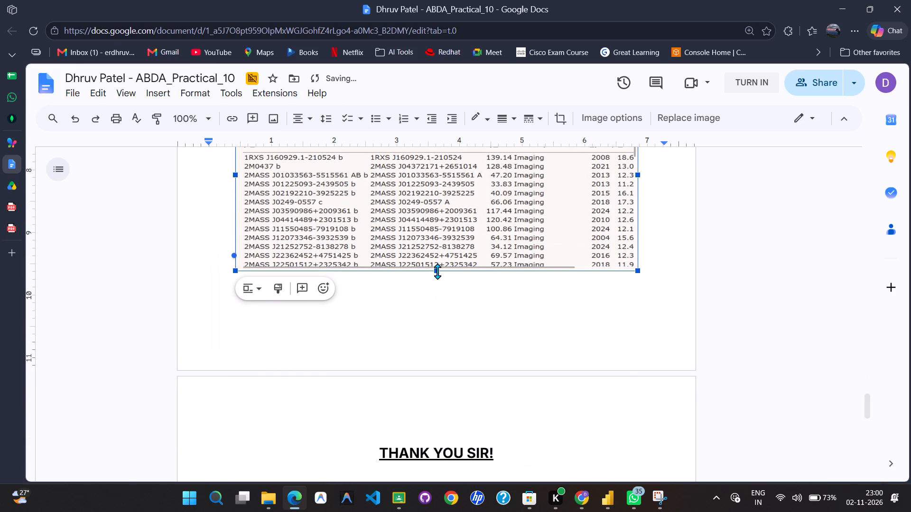
left_click_drag(437, 269, 436, 292)
Stretch the Planet Radius vs Orbital Period image to about 3.7 inches high and check how the page fits.
scroll(436, 292, "up", 7)
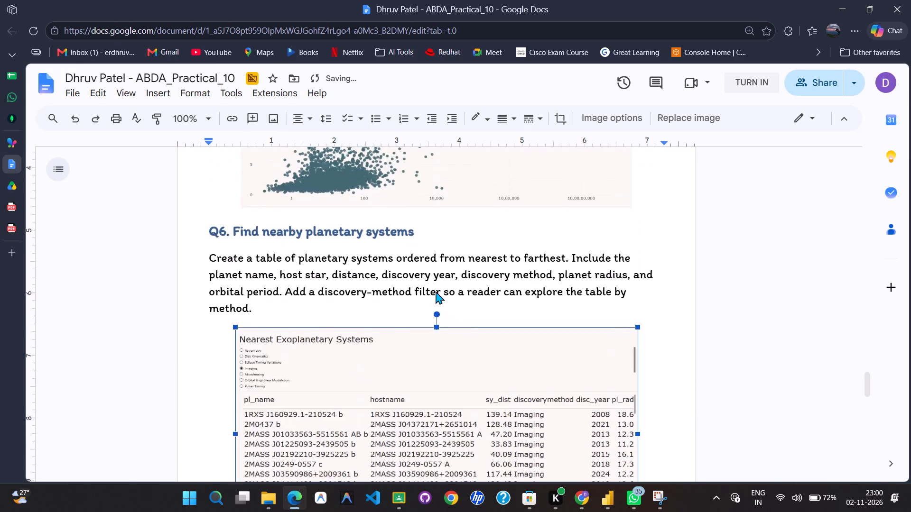
left_click(436, 285)
left_click_drag(436, 375, 436, 386)
scroll(436, 381, "down", 2)
scroll(441, 315, "up", 3)
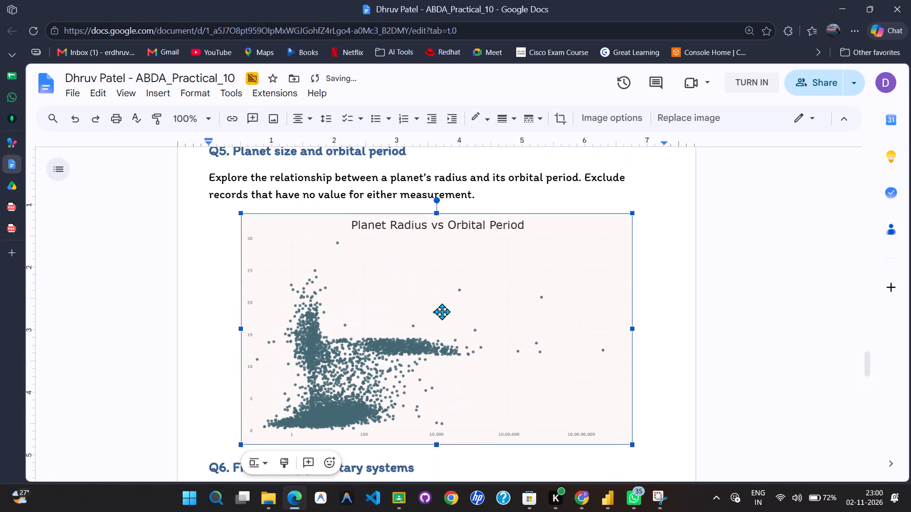
Add the line "DASHBOARD:" above THANK YOU SIR! on the last page, followed by a new line.
scroll(442, 311, "down", 10)
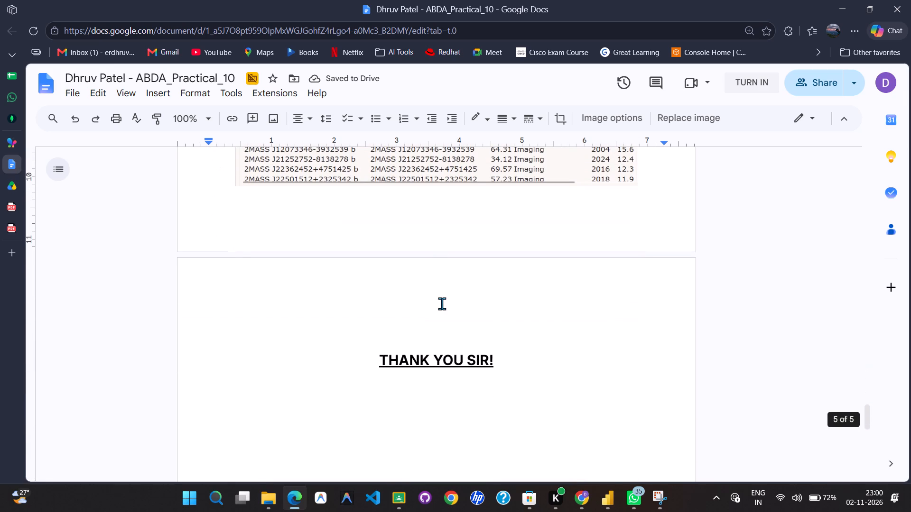
left_click(442, 303)
type("DASHBOARD:")
key("Return")
Switch to Power BI, open Page 7 and enlarge the dashboard view to about 63%.
key("alt+Tab")
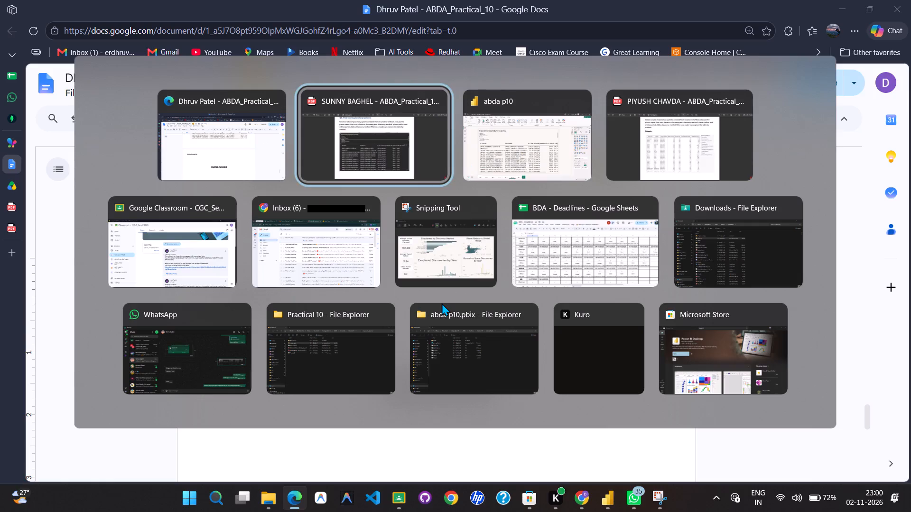
key("alt+Tab")
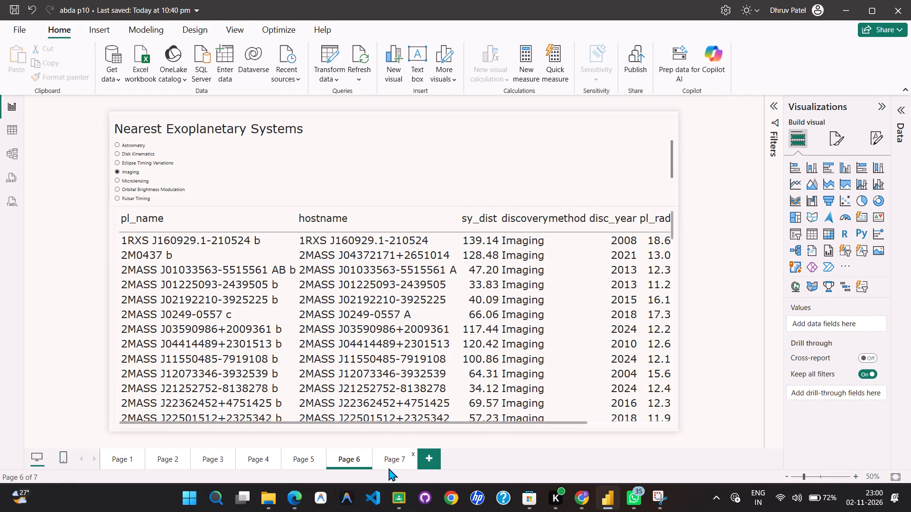
left_click(389, 466)
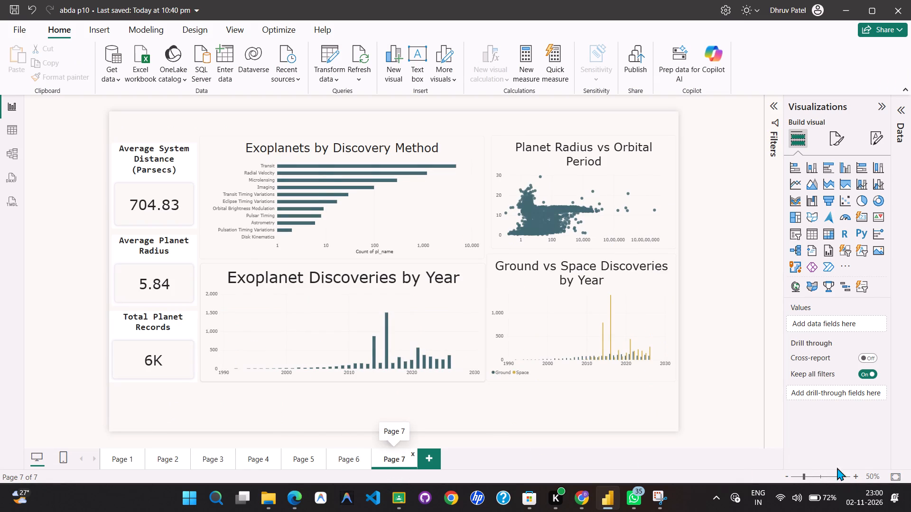
left_click(804, 475)
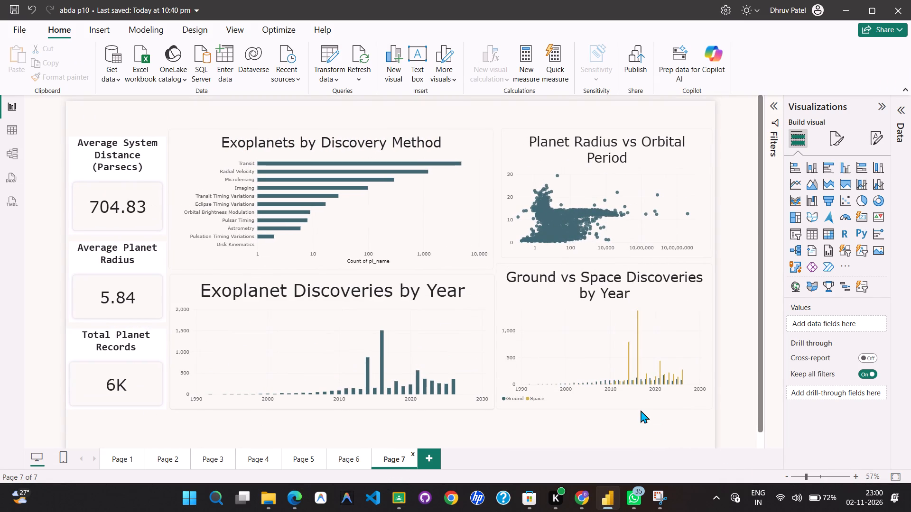
scroll(641, 410, "up", 1, "ctrl")
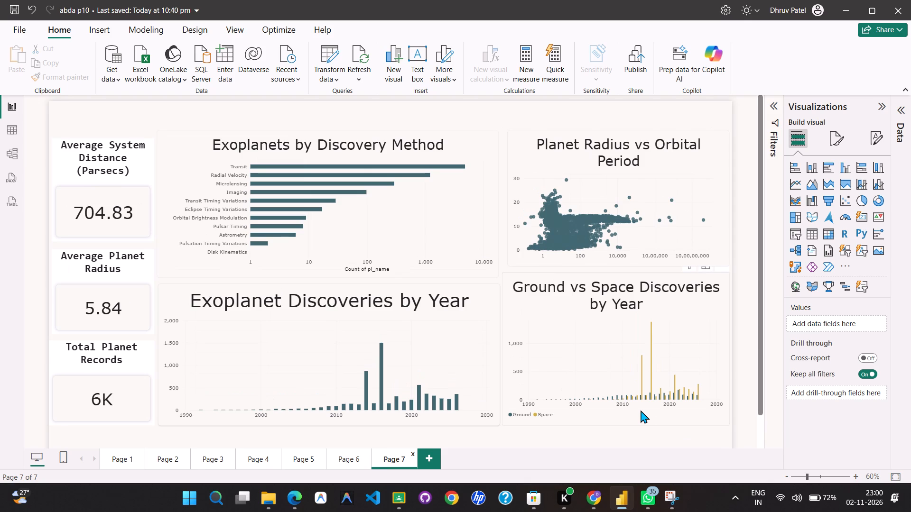
scroll(641, 410, "up", 1, "ctrl")
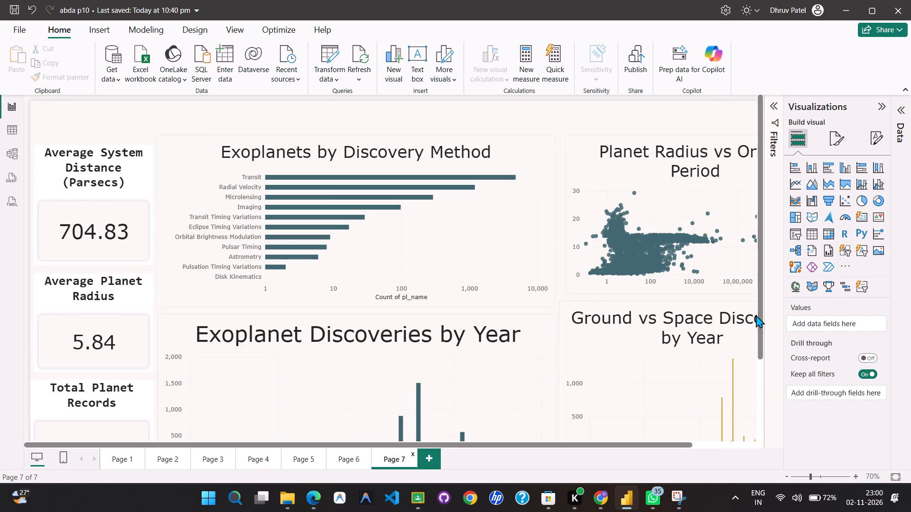
scroll(697, 332, "down", 1, "ctrl")
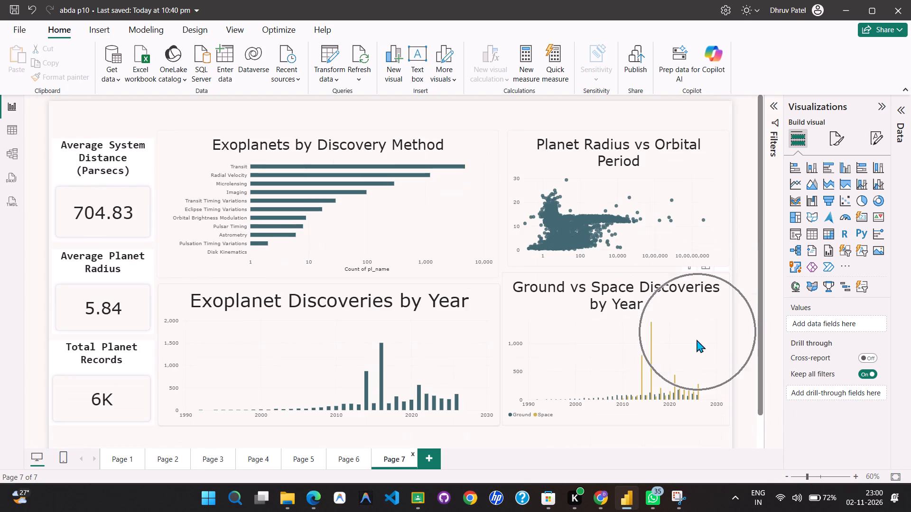
left_click(807, 476)
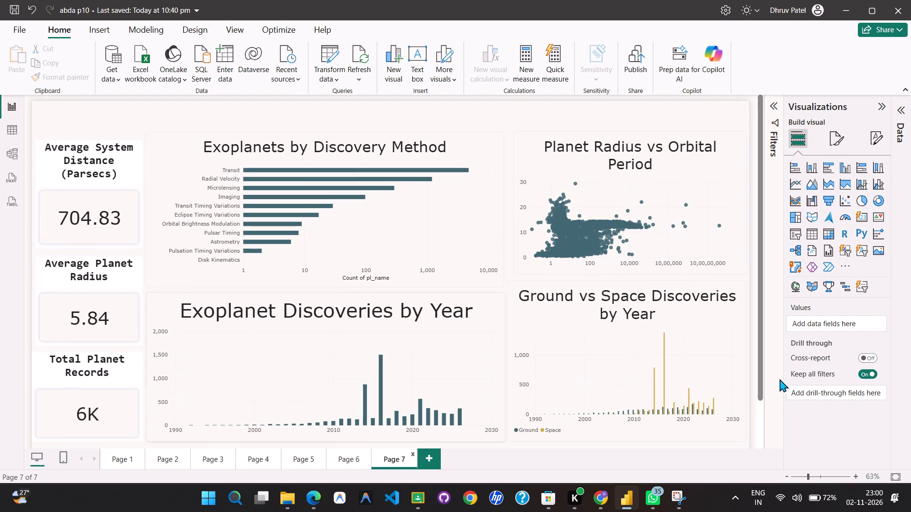
left_click_drag(760, 372, 760, 383)
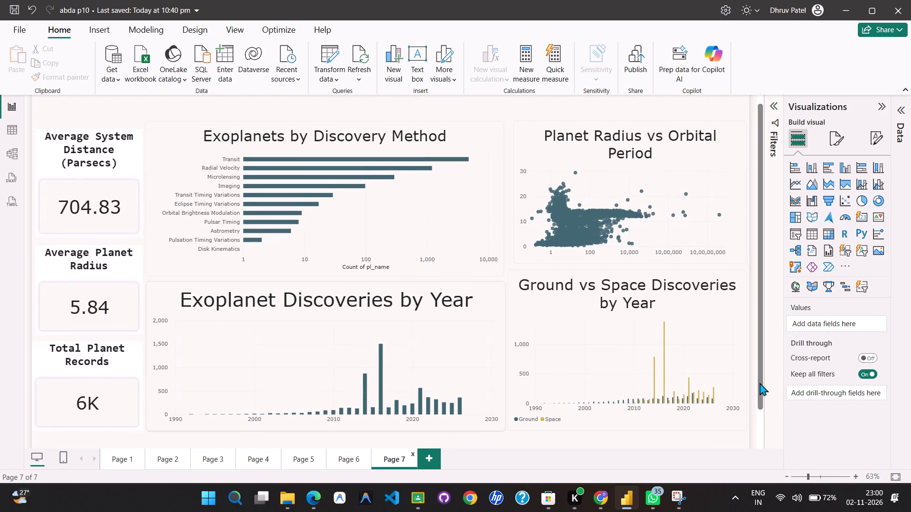
left_click_drag(760, 383, 760, 387)
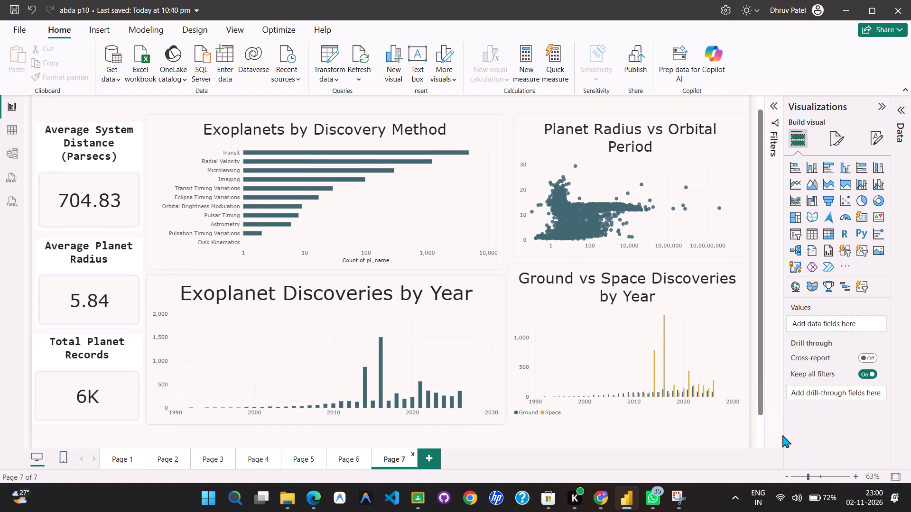
left_click(809, 475)
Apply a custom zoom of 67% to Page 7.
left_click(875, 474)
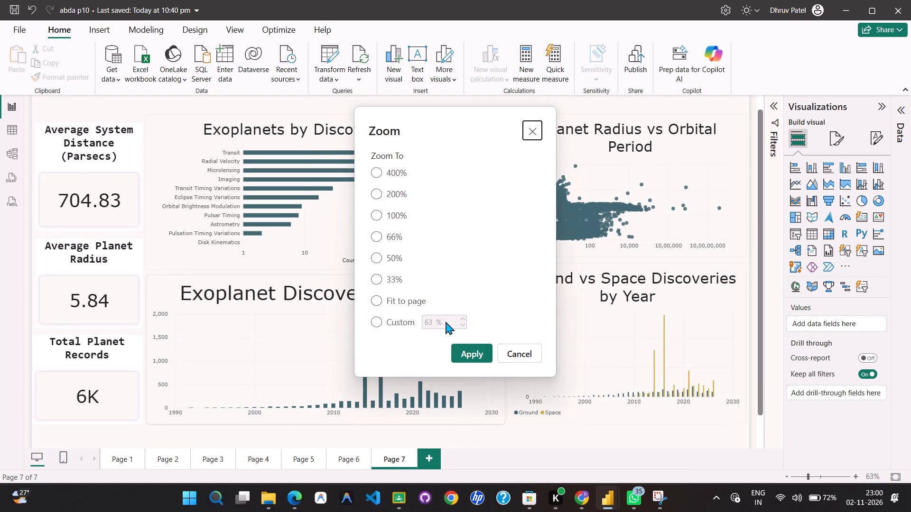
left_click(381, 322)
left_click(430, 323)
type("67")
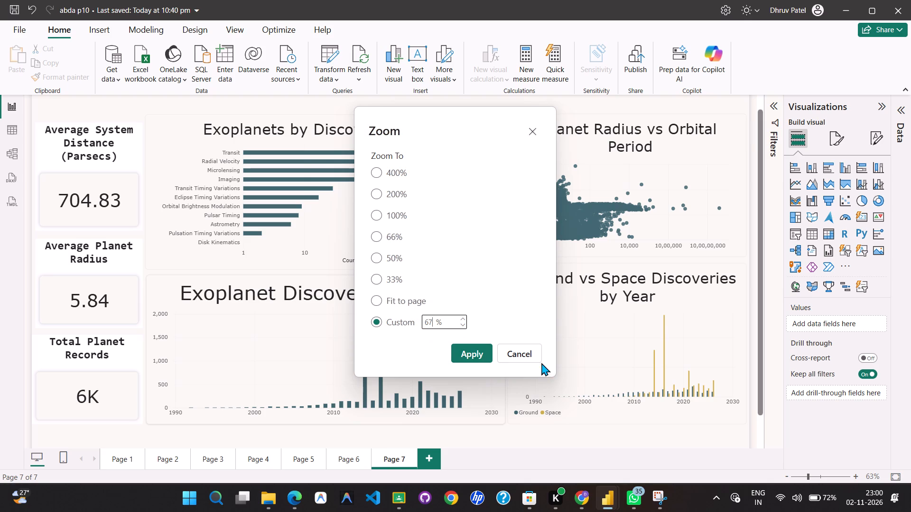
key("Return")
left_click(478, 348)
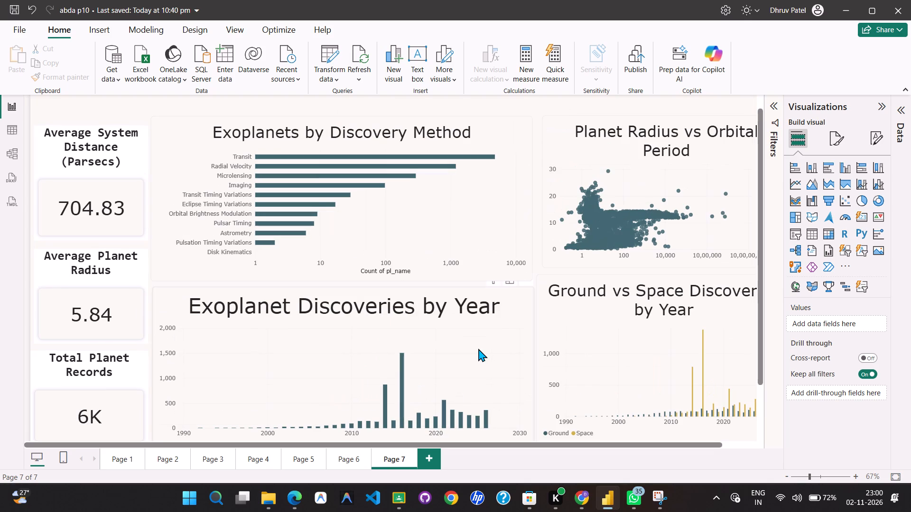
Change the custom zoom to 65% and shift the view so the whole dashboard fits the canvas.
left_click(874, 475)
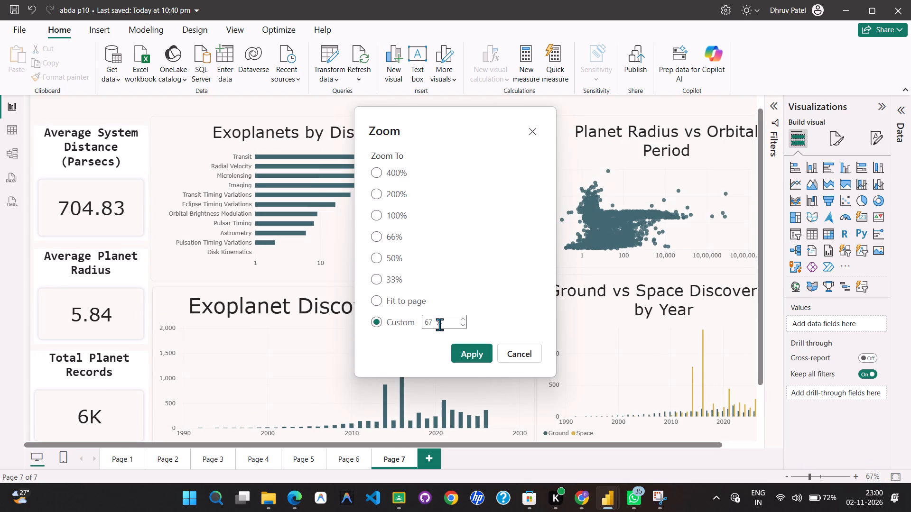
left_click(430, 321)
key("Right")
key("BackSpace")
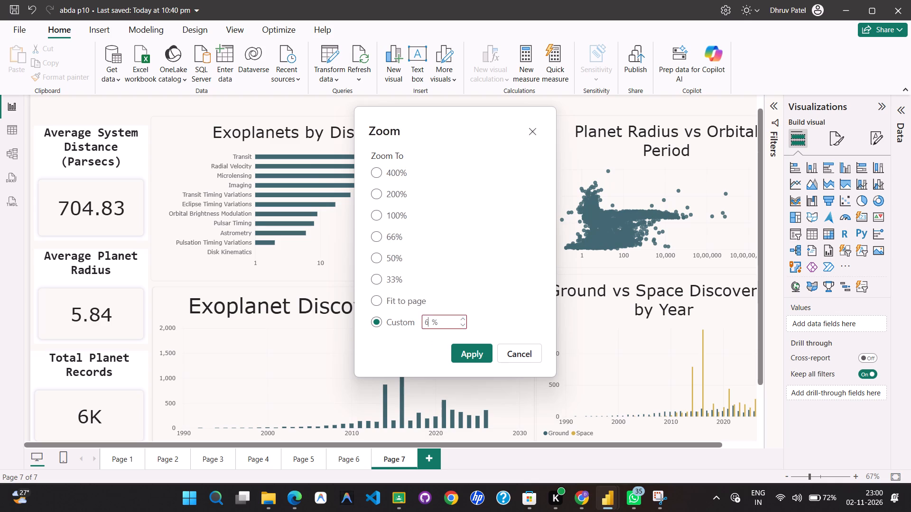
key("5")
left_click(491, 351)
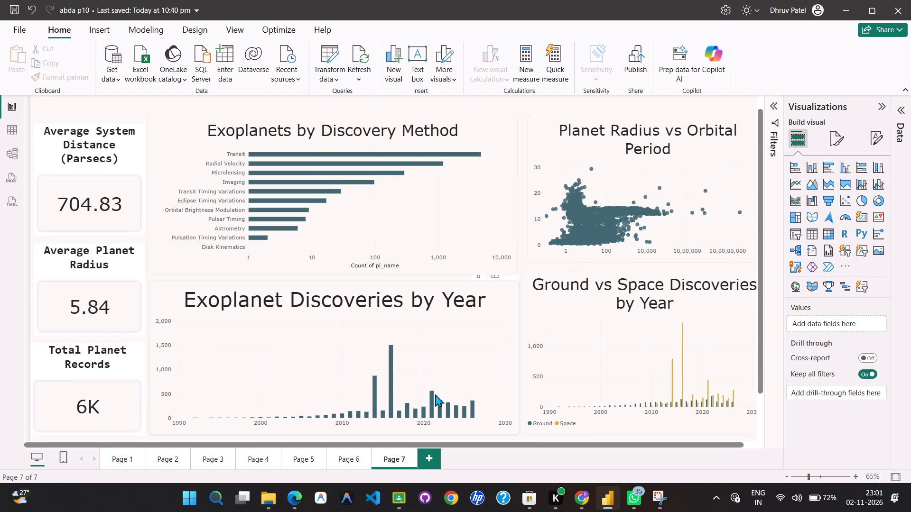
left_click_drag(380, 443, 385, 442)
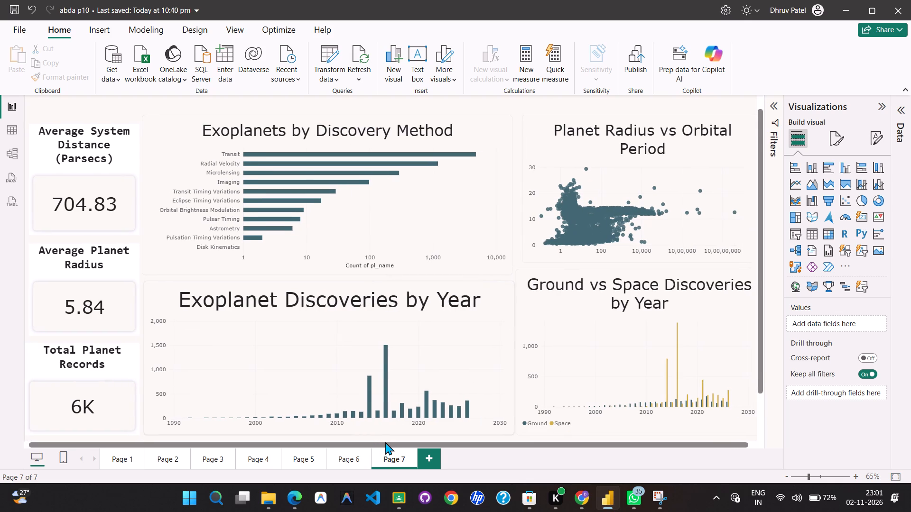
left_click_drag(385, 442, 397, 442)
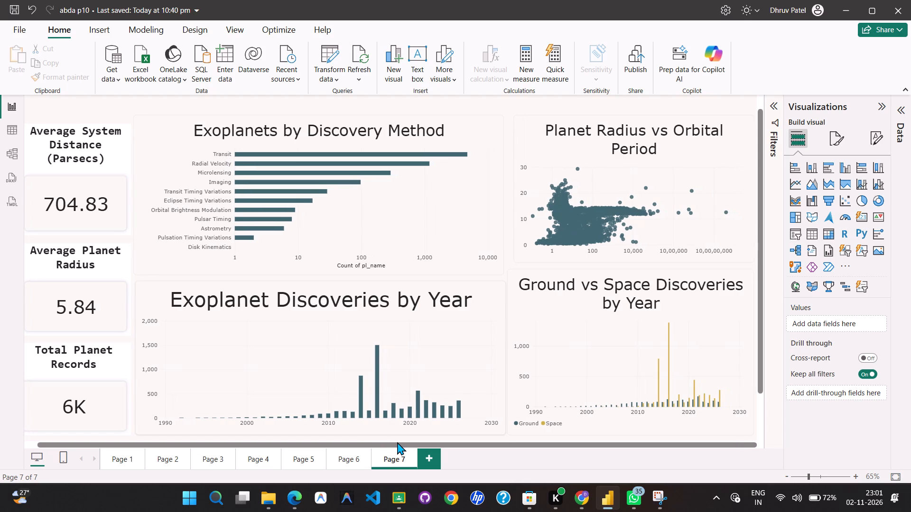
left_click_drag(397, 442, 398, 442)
Change the custom zoom of Page 7 to 64%.
left_click(866, 473)
left_click(427, 324)
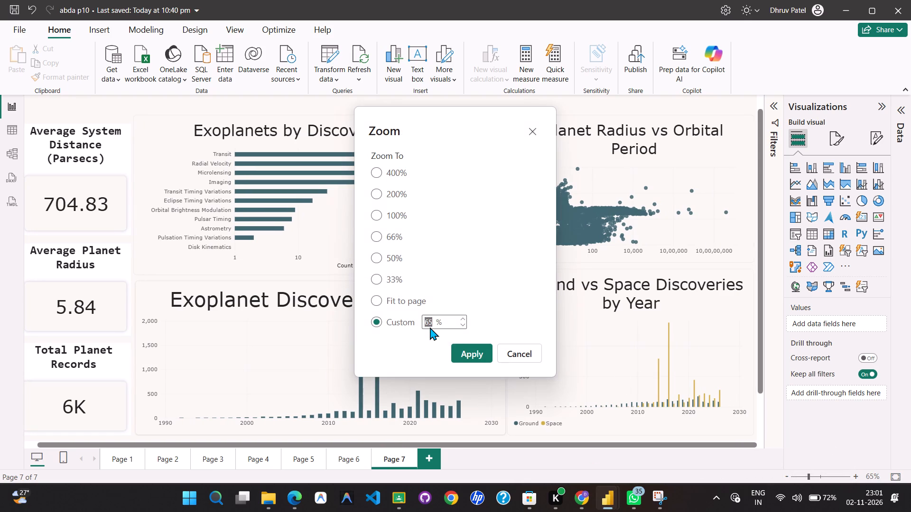
type("64")
key("Return")
left_click(461, 357)
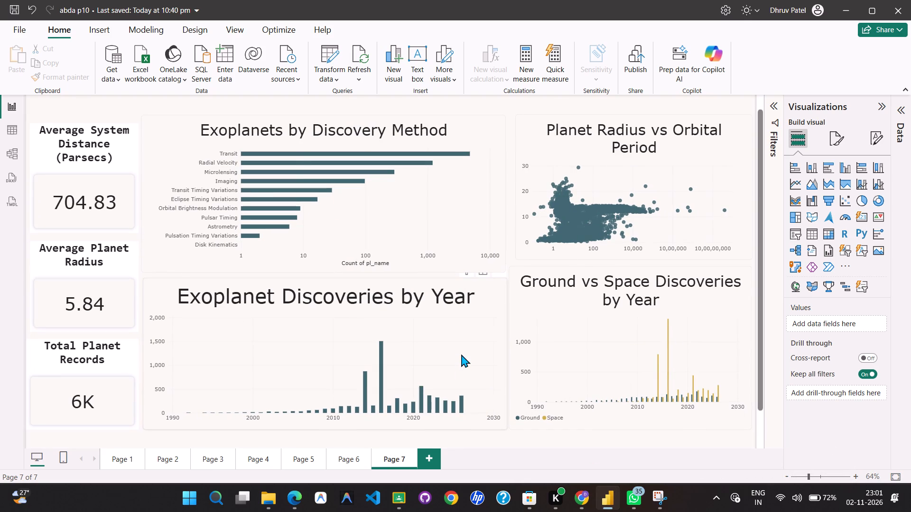
Capture the Page 7 dashboard area as a screenshot and paste it under DASHBOARD: in the Google Doc.
key("shift+super+s")
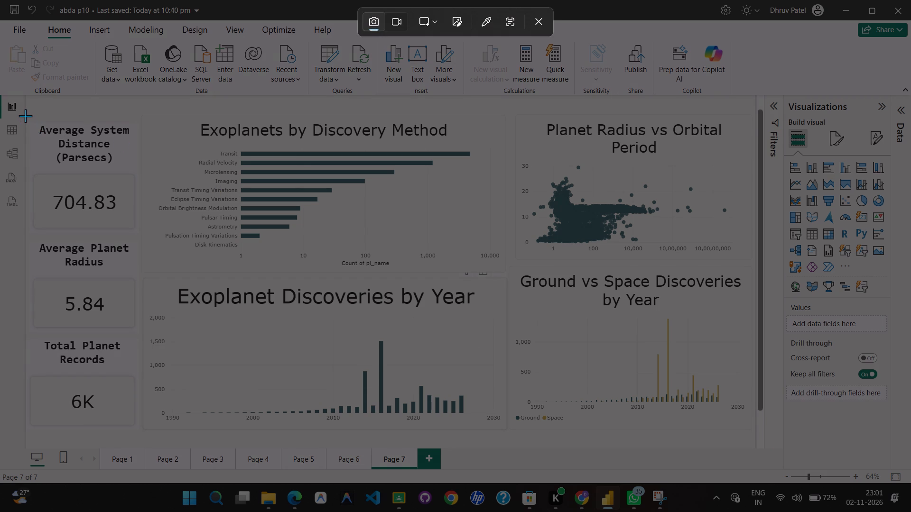
left_click_drag(26, 110, 756, 461)
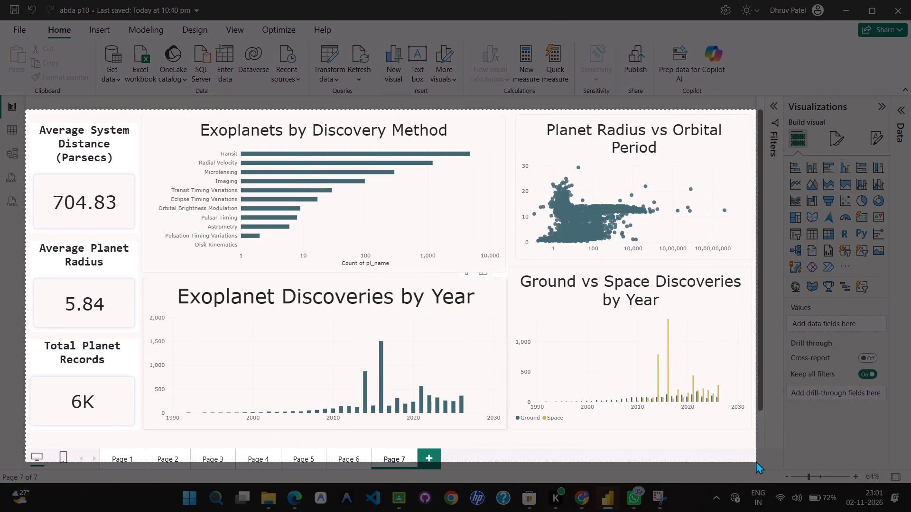
left_click_drag(756, 461, 755, 446)
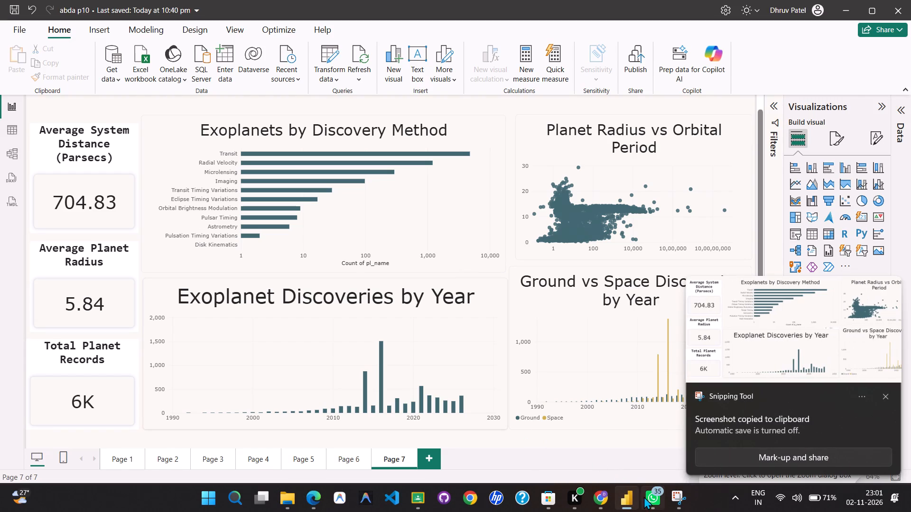
left_click(313, 501)
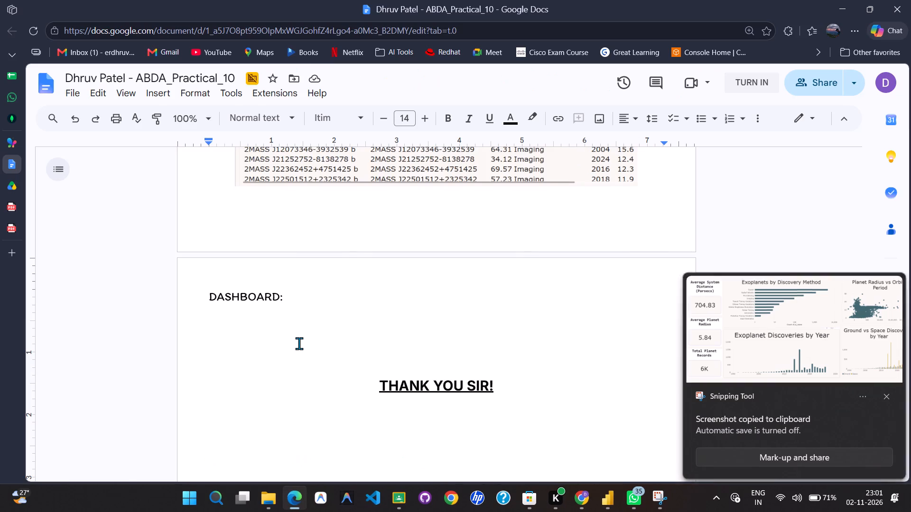
key("ctrl+v")
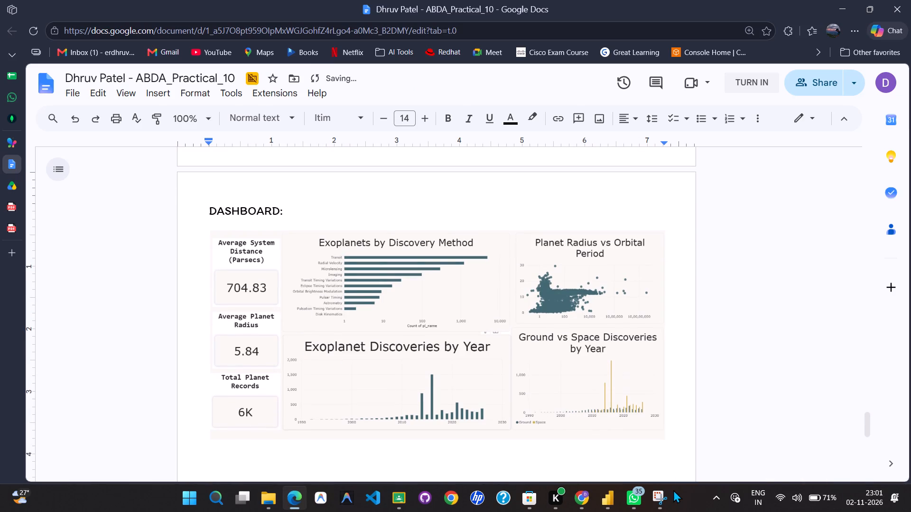
Copy the dashboard capture from Snipping Tool and paste it on a new line below the first dashboard image.
left_click(665, 496)
left_click(786, 130)
key("alt+Tab")
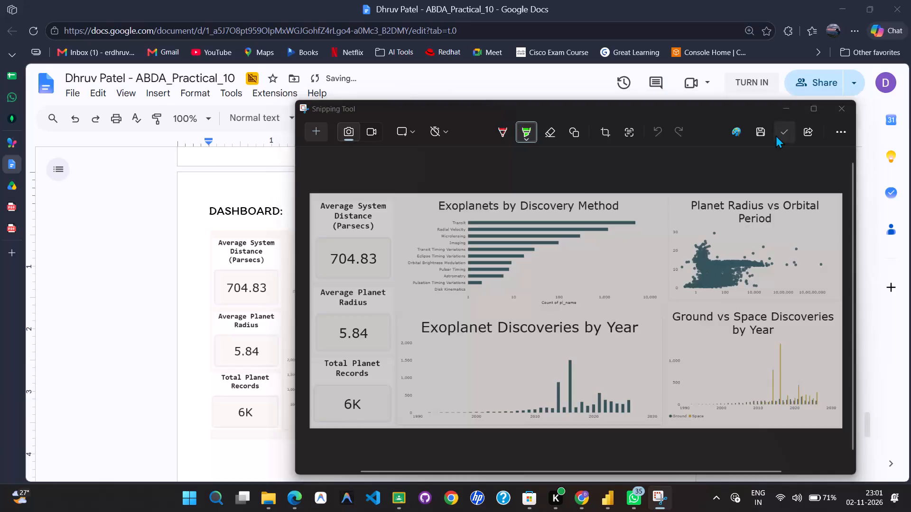
key("Return")
key("ctrl+v")
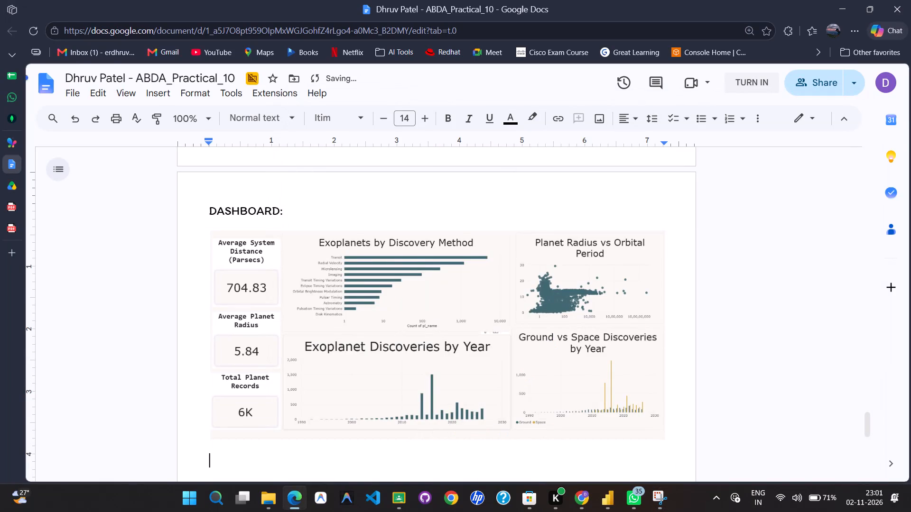
Compare the two pasted dashboard images and check how they fit on the page above THANK YOU SIR!
scroll(549, 434, "up", 5)
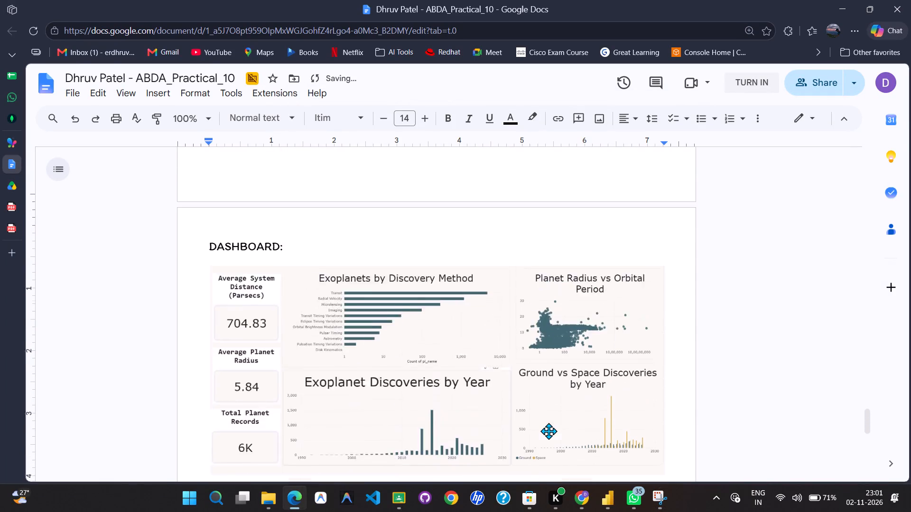
scroll(548, 431, "down", 6)
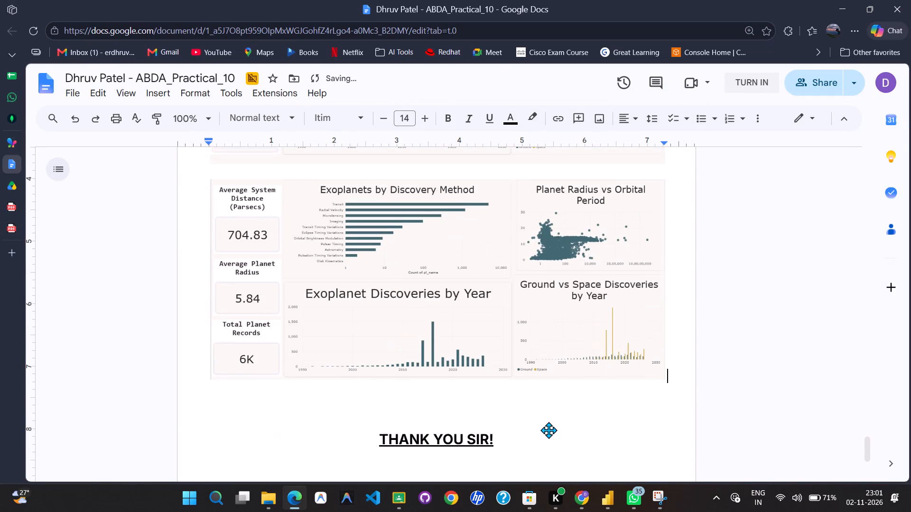
scroll(548, 430, "up", 3)
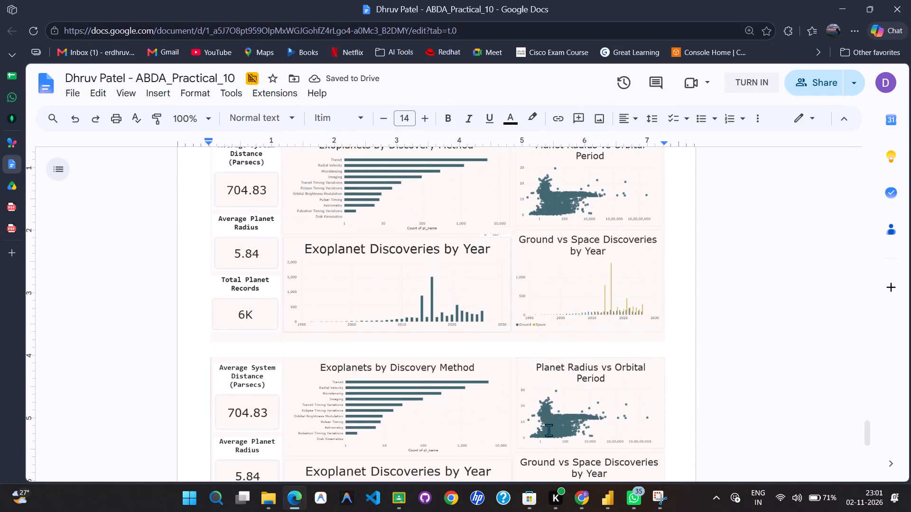
scroll(548, 430, "down", 2)
scroll(548, 430, "up", 3)
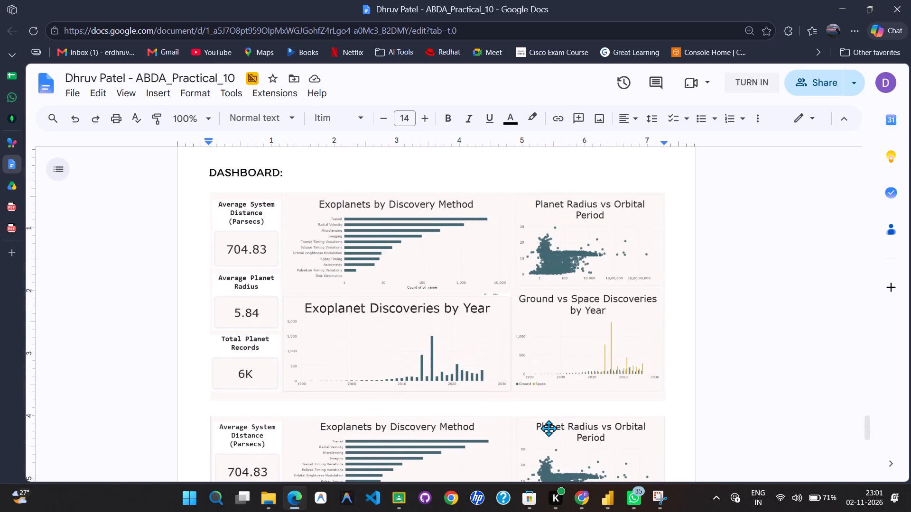
scroll(548, 428, "down", 3)
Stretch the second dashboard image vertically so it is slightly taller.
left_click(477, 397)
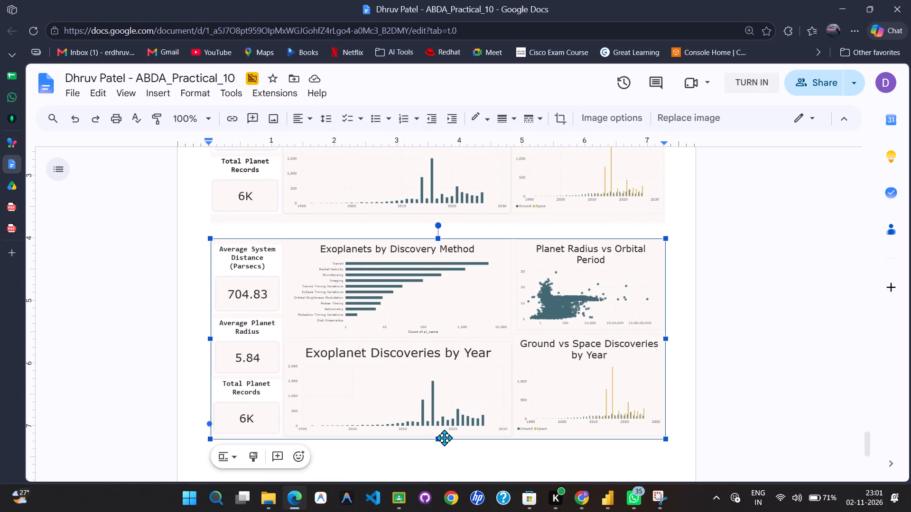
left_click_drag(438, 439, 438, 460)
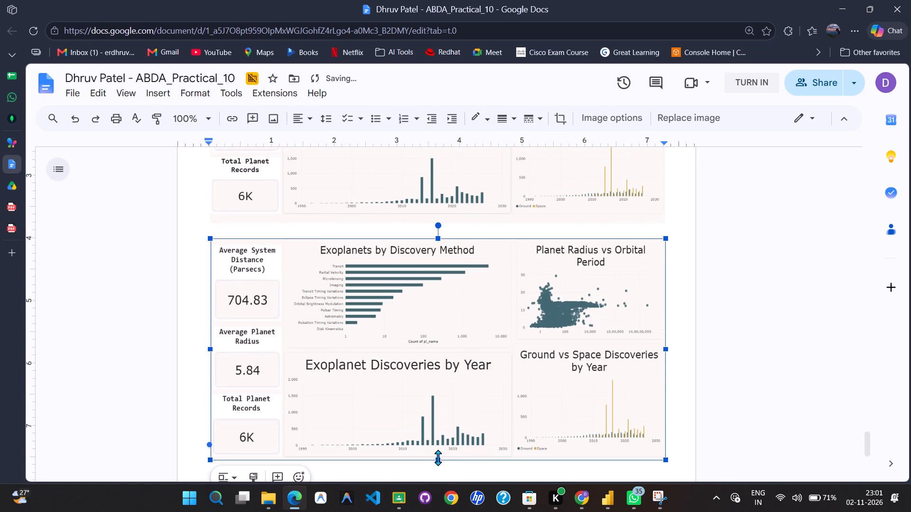
Stretch the first dashboard image under DASHBOARD: vertically so it is slightly taller.
scroll(439, 448, "up", 3)
left_click(452, 383)
left_click_drag(439, 403, 436, 426)
Delete the second dashboard image above THANK YOU SIR!
scroll(436, 424, "down", 3)
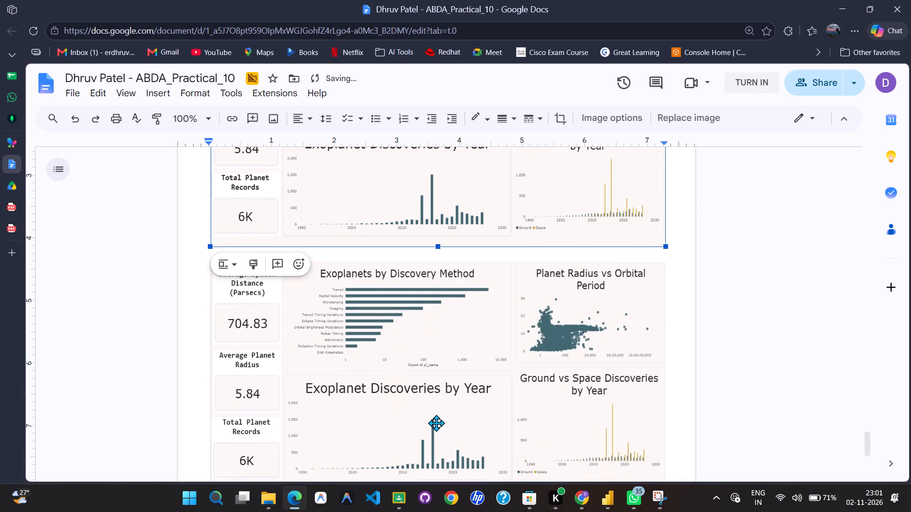
scroll(436, 421, "down", 3)
left_click(449, 212)
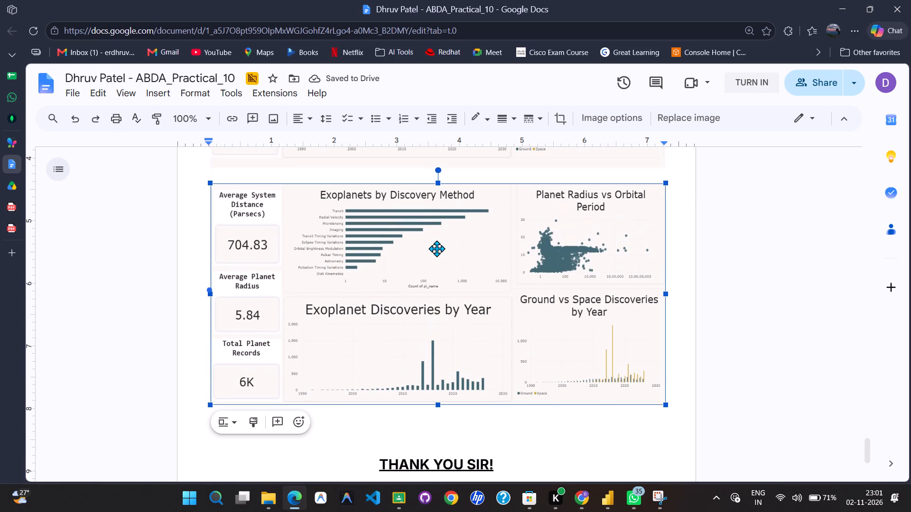
key("BackSpace")
Rewrite the DASHBOARD: heading as "Final Dashboard:".
scroll(437, 247, "up", 8)
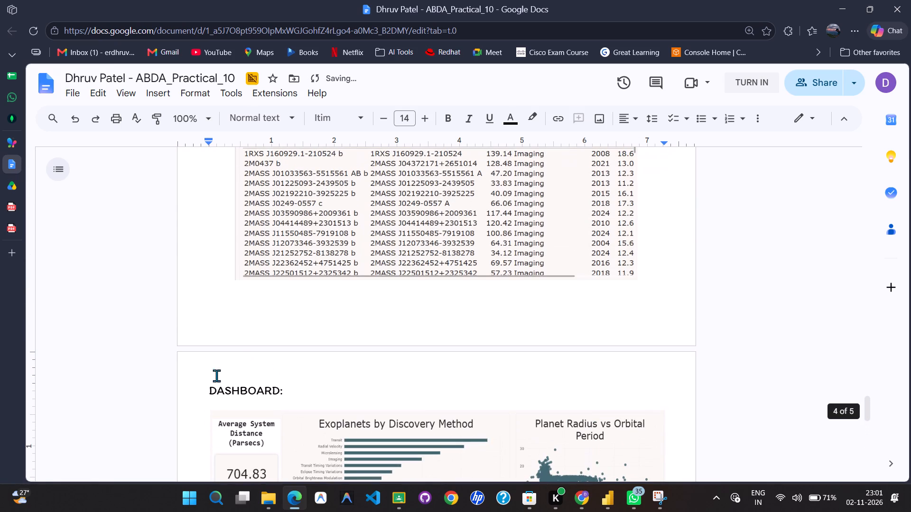
left_click(196, 391)
key("shift+f")
type("inal")
key("space")
key("Right")
key("ctrl+shift+Right")
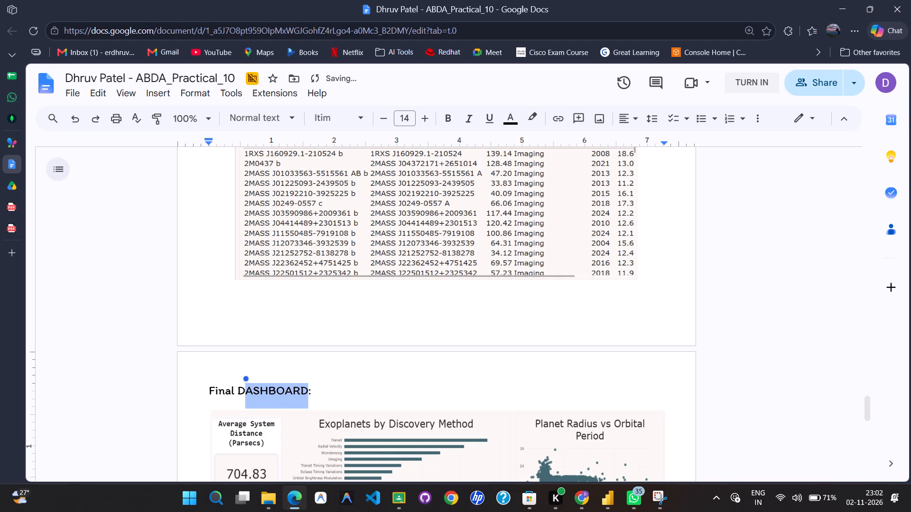
key("shift+Left")
key("shift+Right")
type("ashboard")
key("ctrl+Left")
key("ctrl+Left")
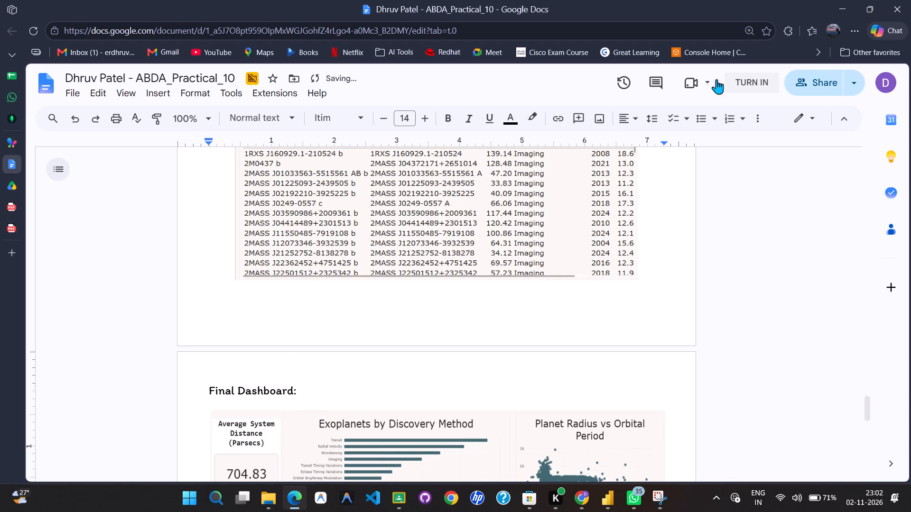
Make the Final Dashboard: heading a bulleted item with the four-diamond bullet style.
left_click(716, 118)
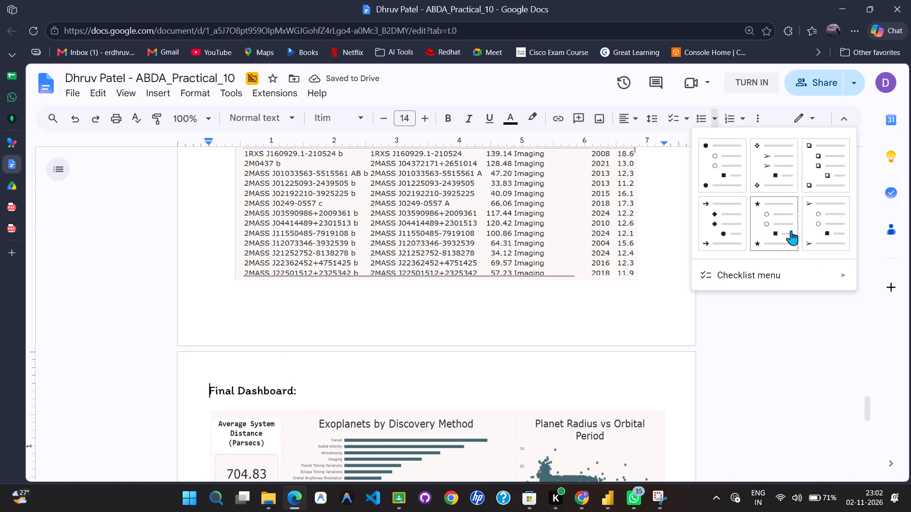
left_click(770, 159)
Set the Final Dashboard: heading text to font size 15 and its bullet marker to size 14.
triple_click(200, 395)
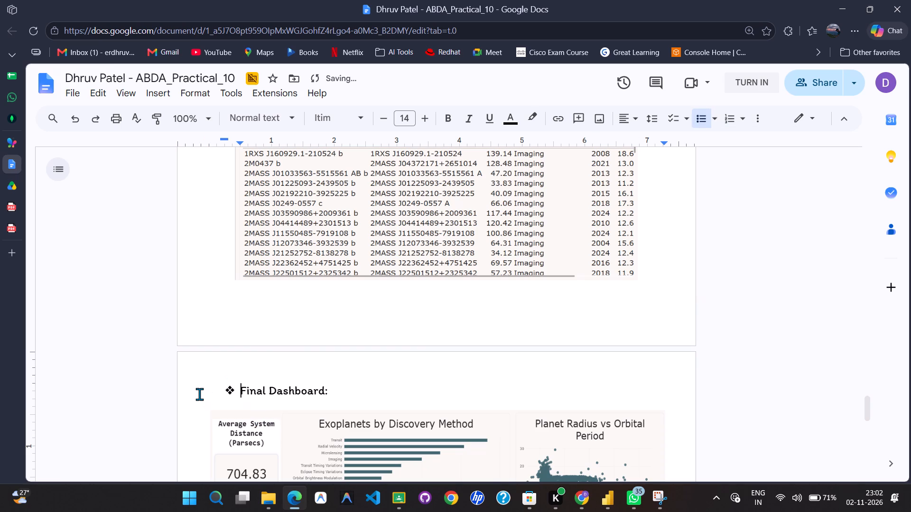
left_click(423, 122)
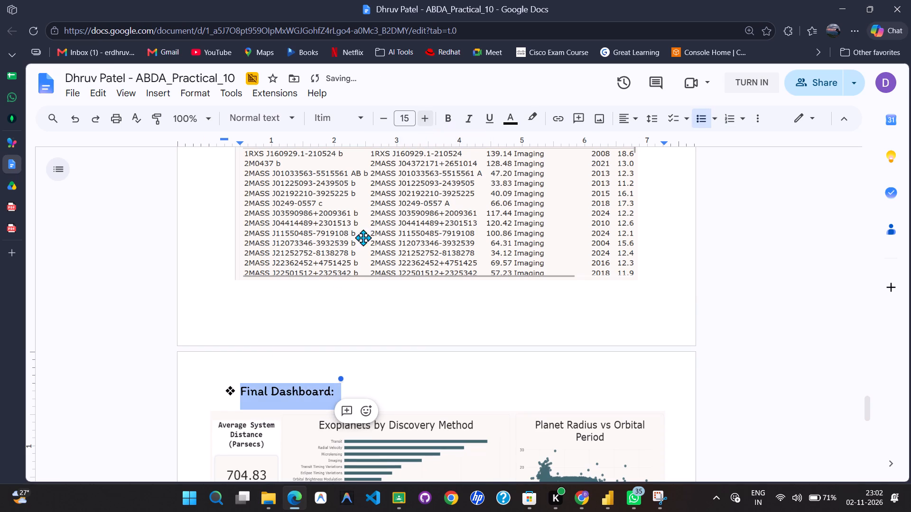
left_click(228, 388)
left_click(383, 116)
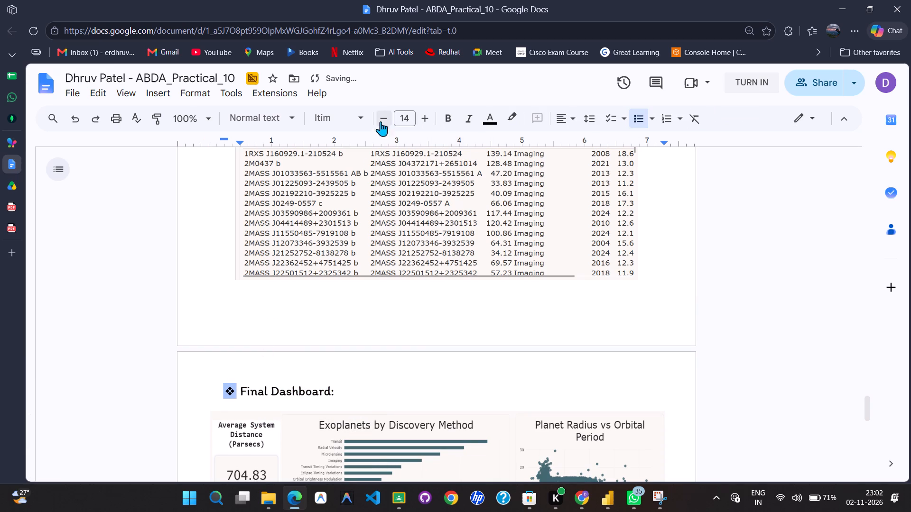
left_click(371, 395)
Stretch the remaining dashboard image a little taller, check the end of the document, and save it.
scroll(458, 389, "down", 3)
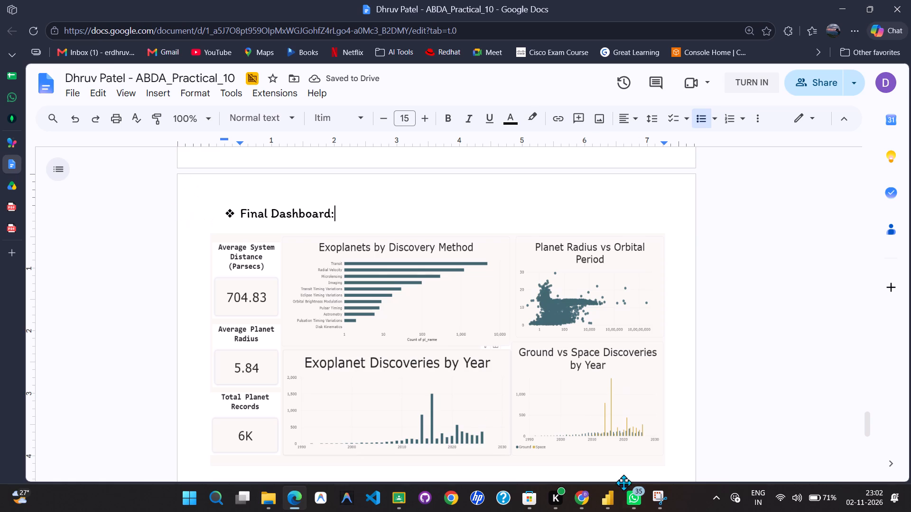
scroll(573, 406, "down", 2)
left_click(486, 298)
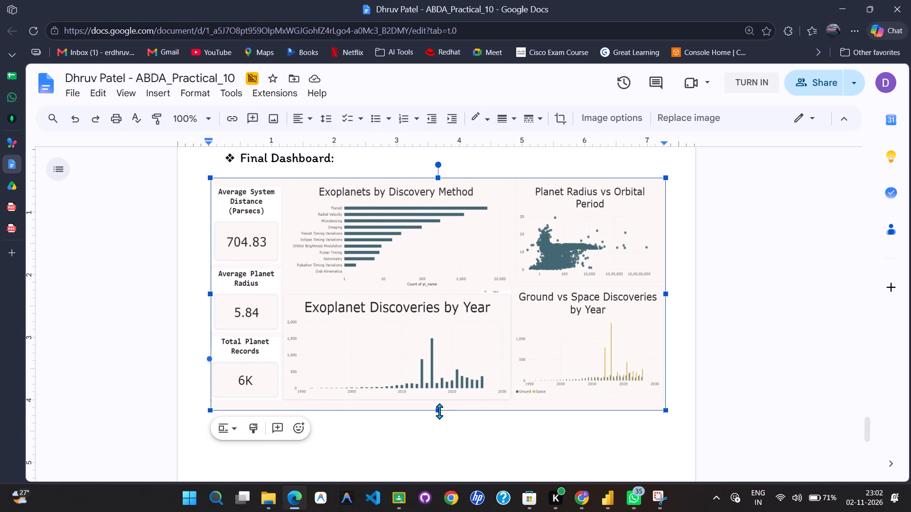
left_click_drag(438, 409, 438, 418)
left_click_drag(438, 419, 439, 429)
scroll(564, 365, "down", 3)
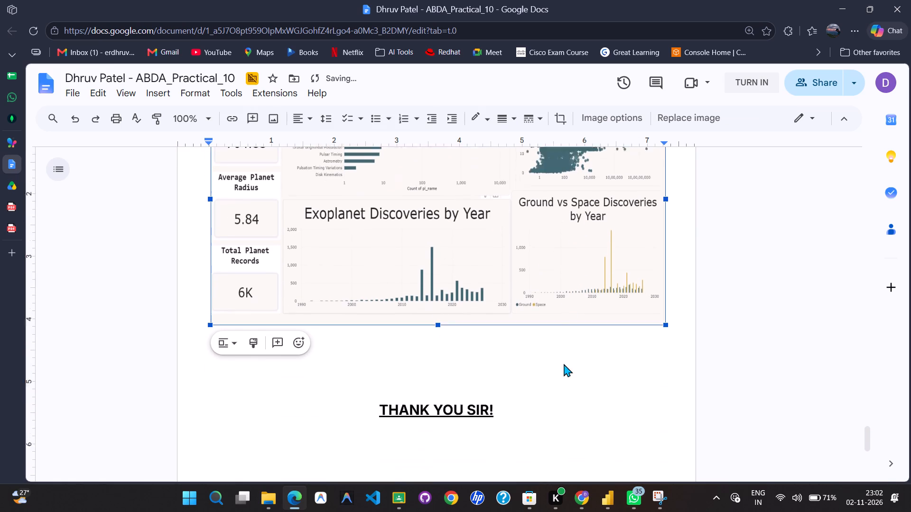
scroll(459, 311, "down", 7)
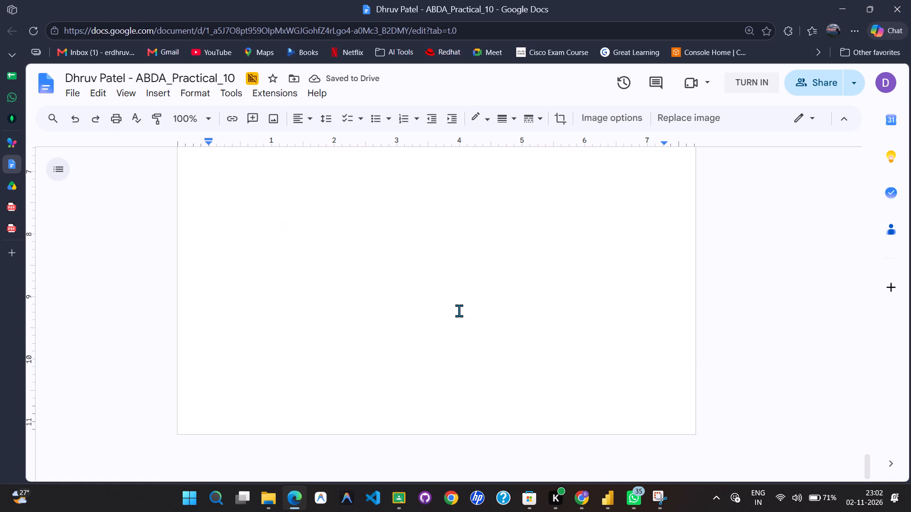
key("ctrl+s")
Download the document as a PDF into the ABDA PDFs folder under its ABDA_Practical_10 name, and close the opened PDF.
scroll(459, 311, "up", 17)
scroll(462, 294, "up", 14)
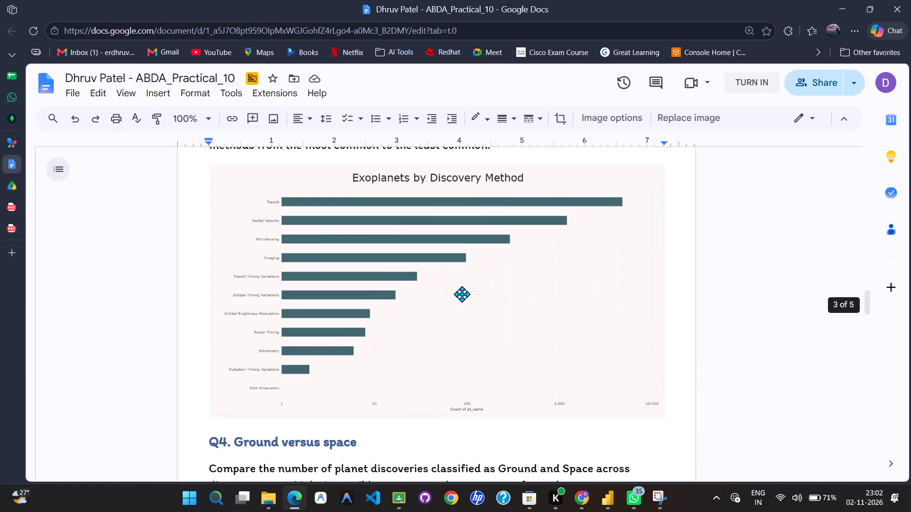
scroll(462, 294, "up", 20)
scroll(462, 294, "up", 13)
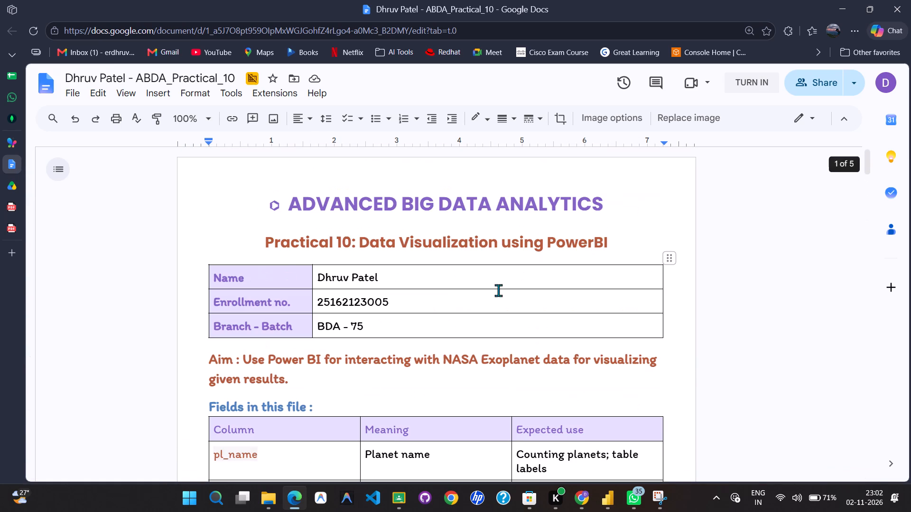
left_click(72, 85)
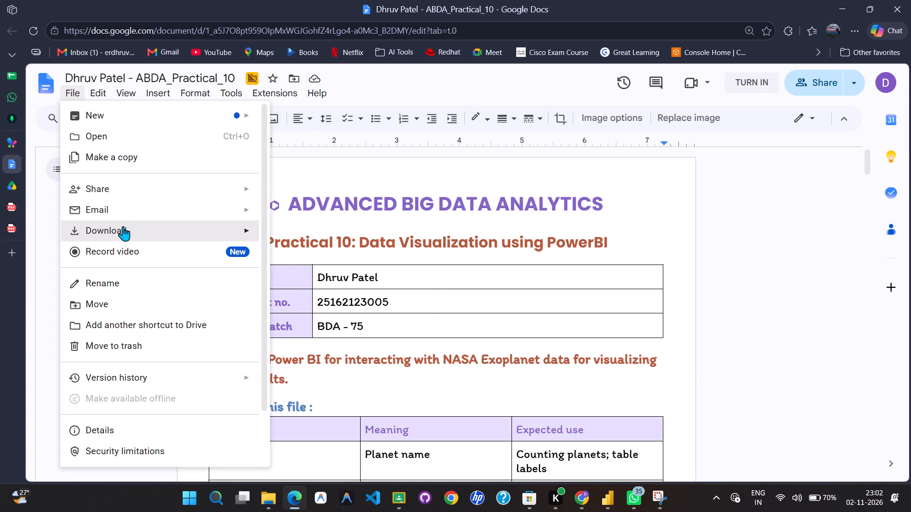
left_click(123, 226)
left_click(316, 258)
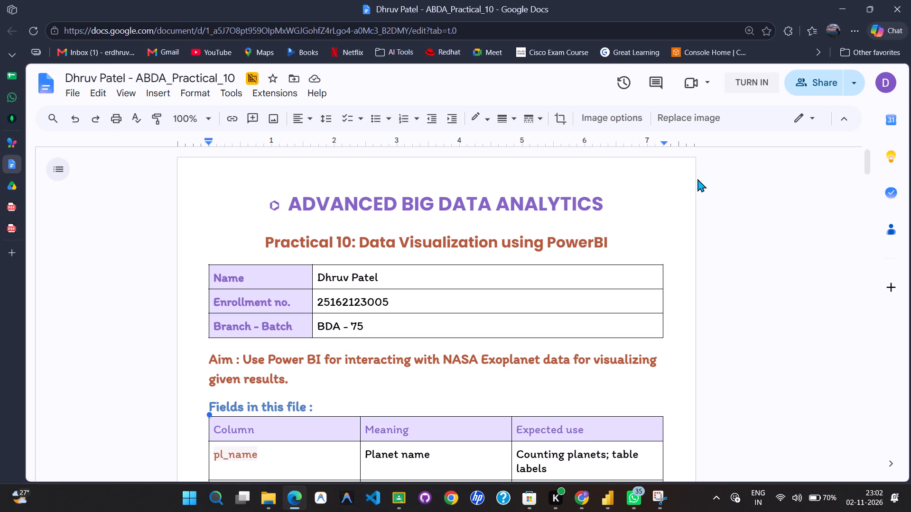
left_click(700, 123)
left_click(700, 119)
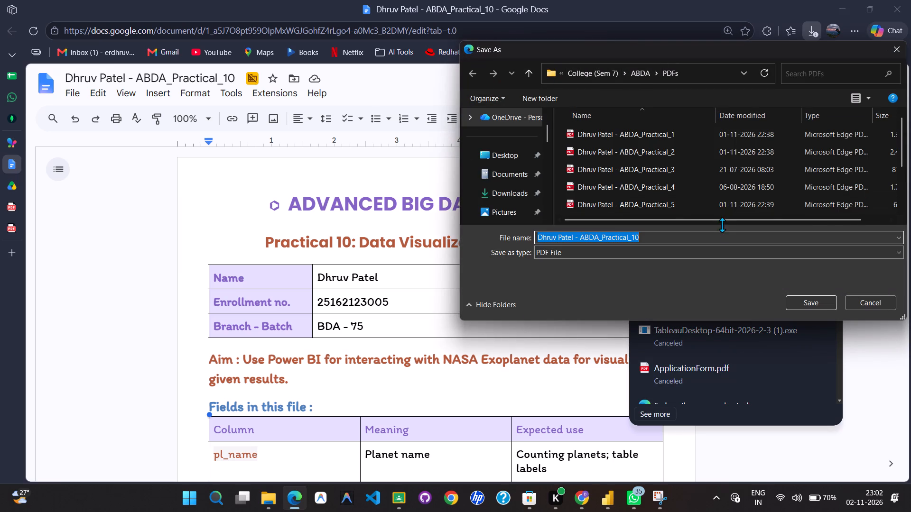
scroll(703, 195, "down", 4)
left_click(808, 301)
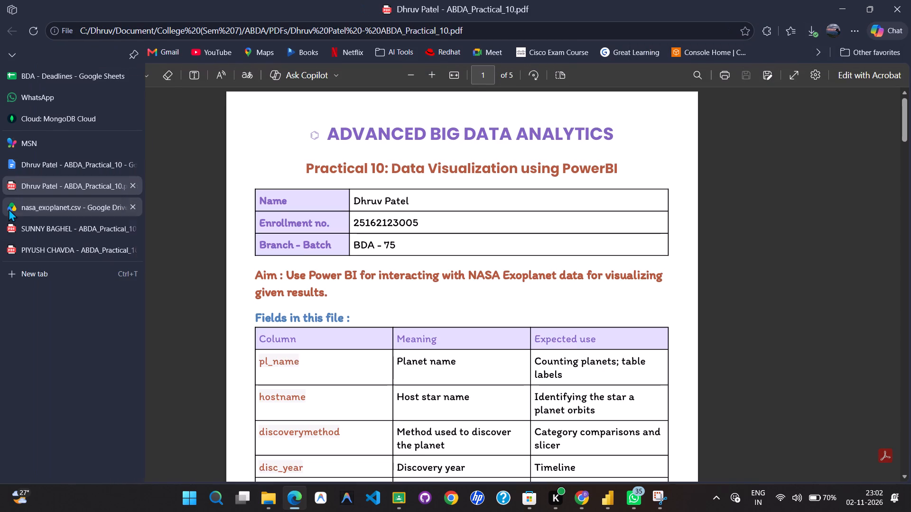
key("ctrl+w")
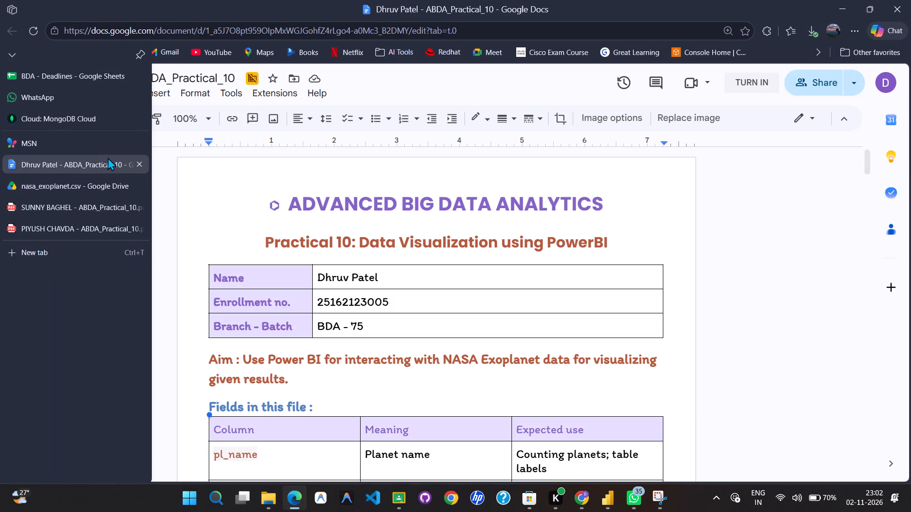
Start turning in the document by opening its Practical-10 assignment in Google Classroom.
left_click(739, 85)
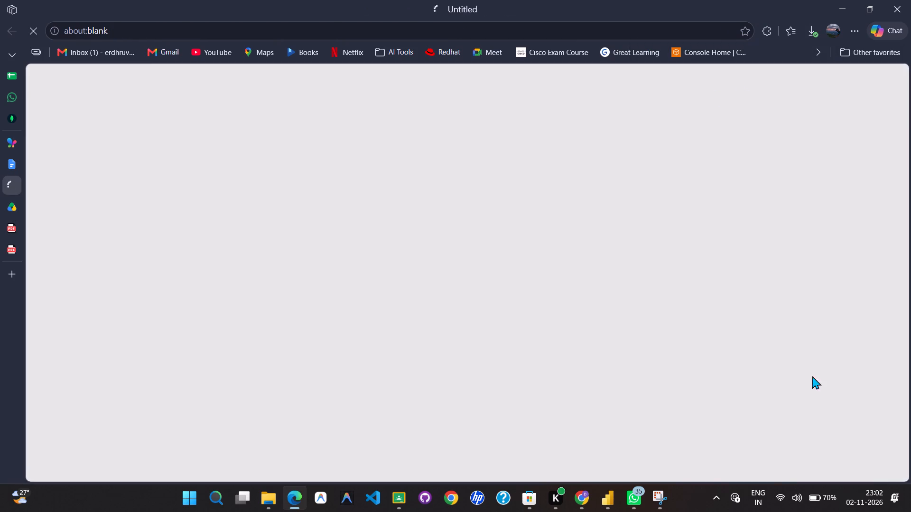
Clear all Windows notifications, collapsing the calendar.
left_click(885, 504)
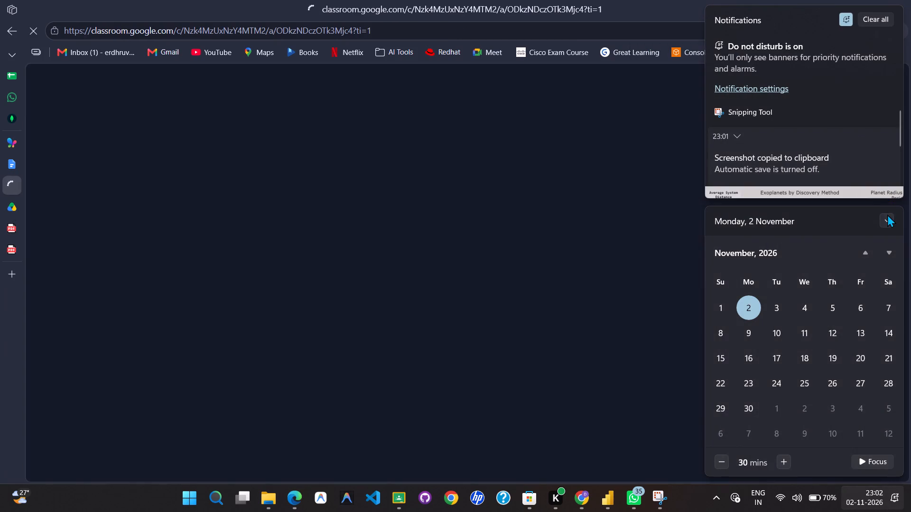
left_click(887, 214)
left_click(882, 18)
left_click(572, 0)
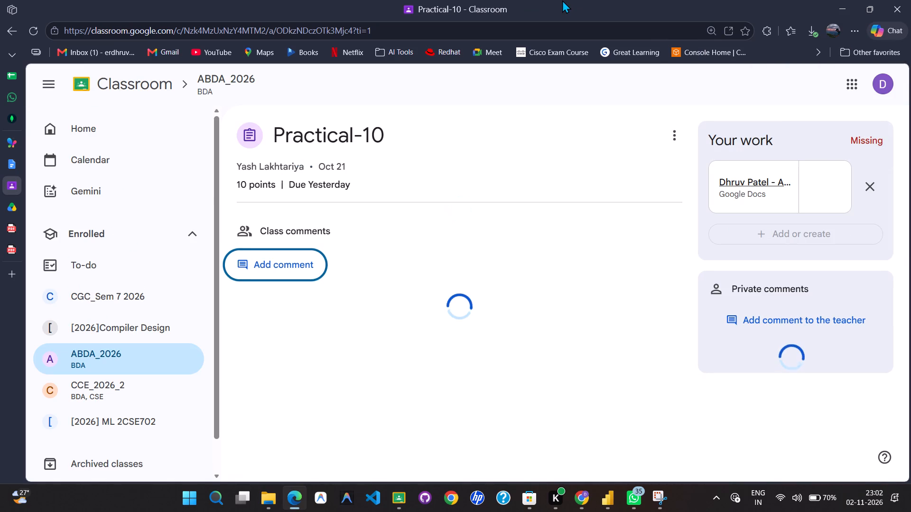
Turn in the document for the Practical-10 assignment and close the Classroom page.
left_click(568, 324)
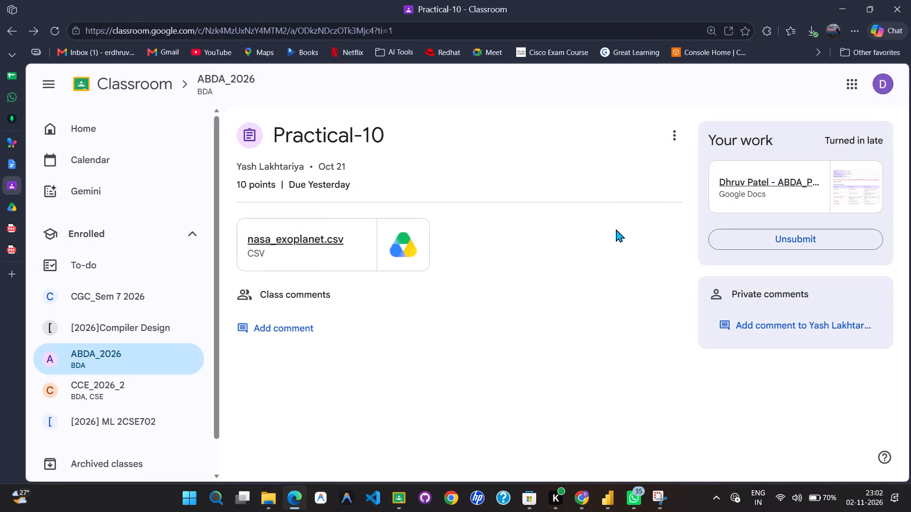
left_click(616, 223)
right_click_drag(610, 218, 413, 189)
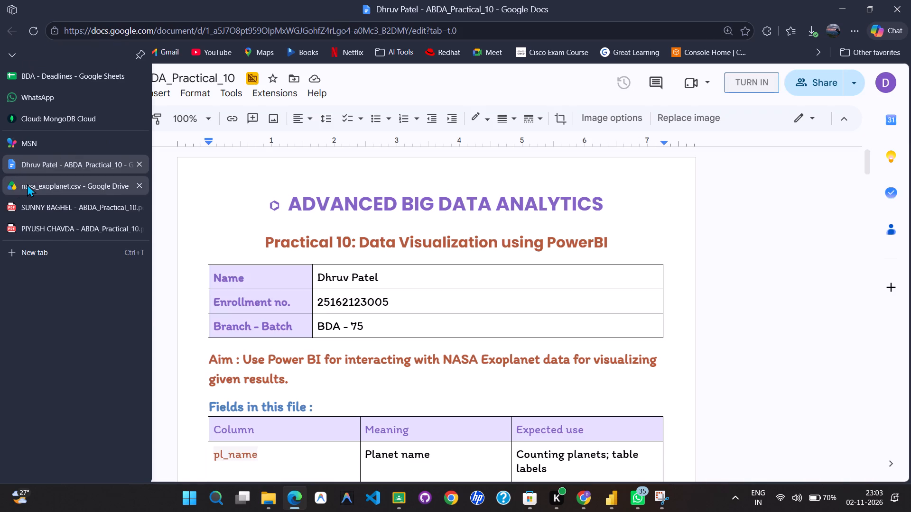
Close the nasa_exoplanet.csv page and the two classmates' ABDA_Practical_10 PDFs.
left_click(27, 184)
key("ctrl+w")
key("ctrl+w")
key("ctrl+w")
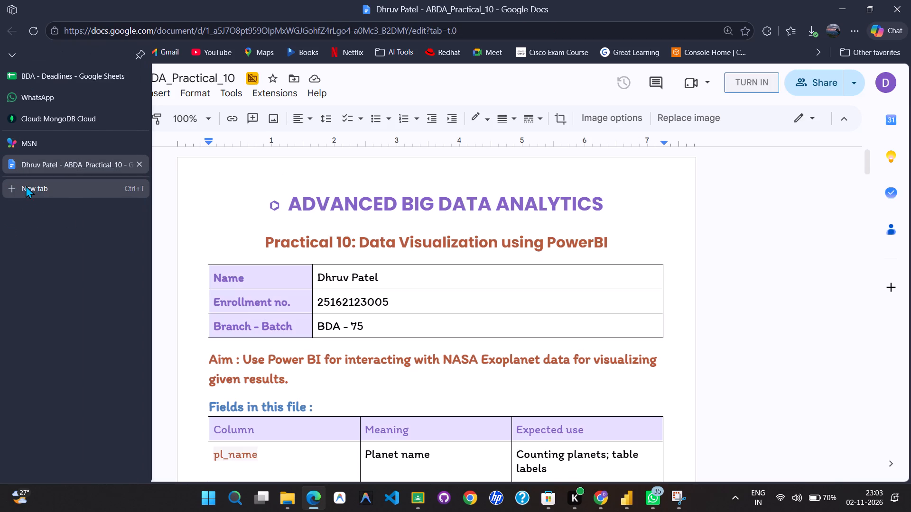
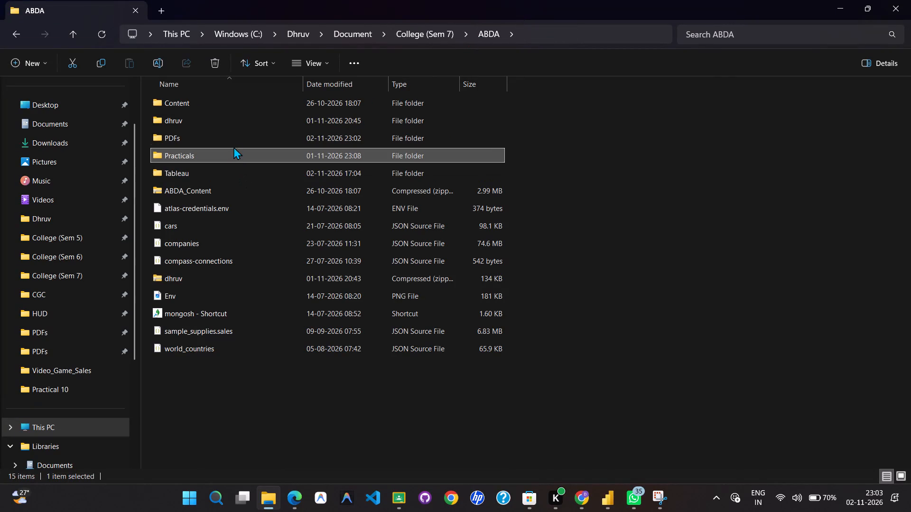
Look through the exported practical files in the ABDA PDFs folder and return to the ABDA folder.
double_click(232, 141)
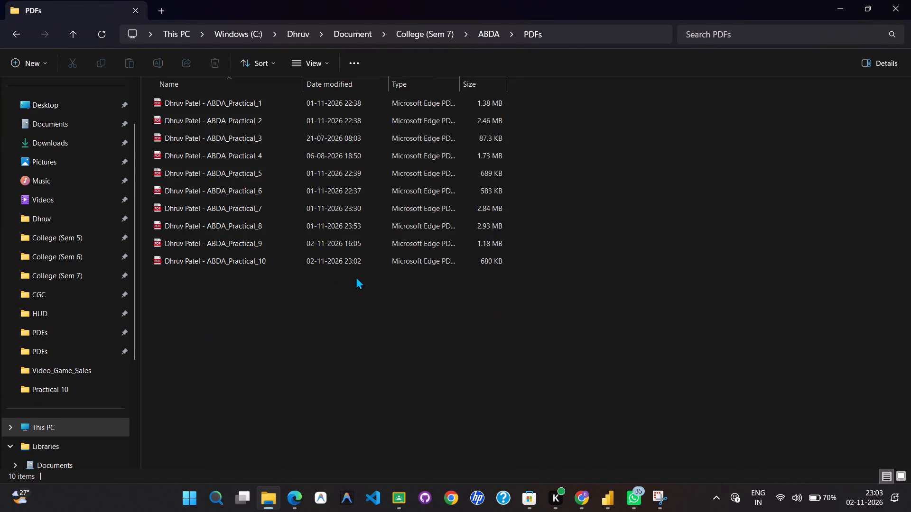
key("BackSpace")
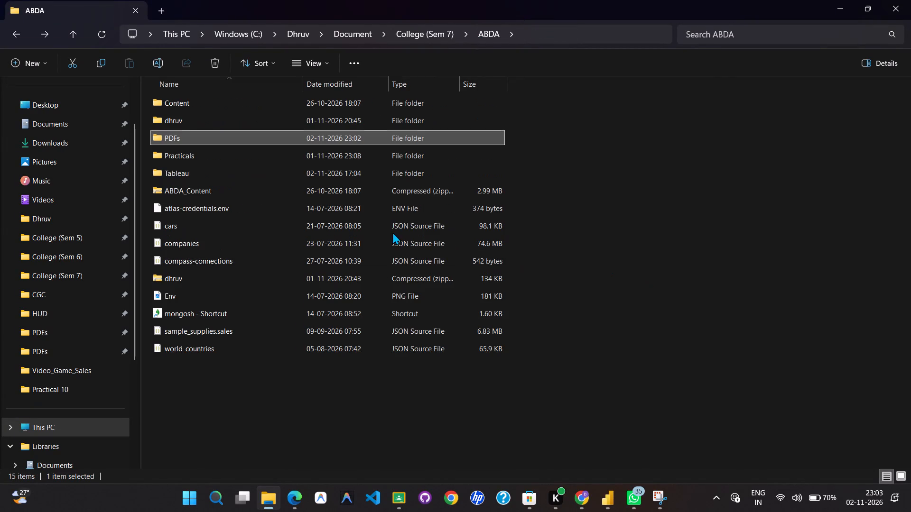
Bring up the available actions for the PDFs folder inside ABDA.
right_click(414, 143)
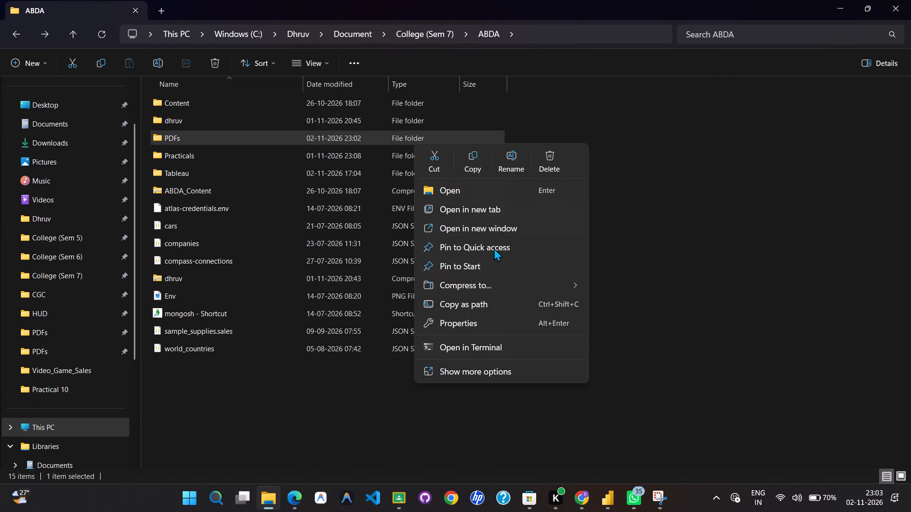
Compress the PDFs folder inside ABDA into a ZIP archive named ABDA_Practical_Files.
left_click(589, 289)
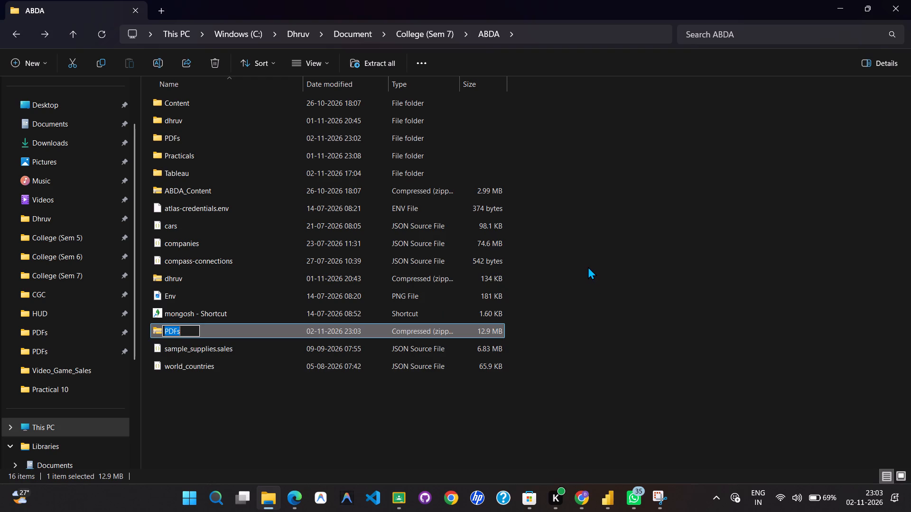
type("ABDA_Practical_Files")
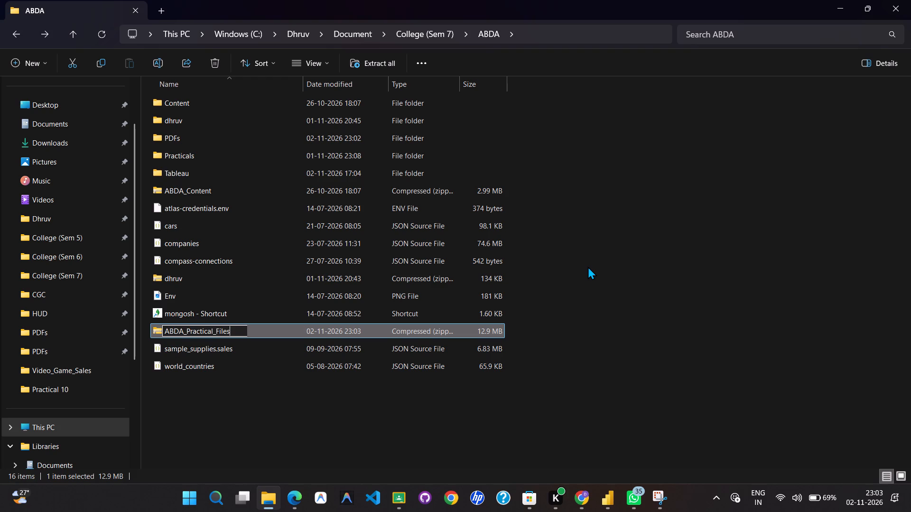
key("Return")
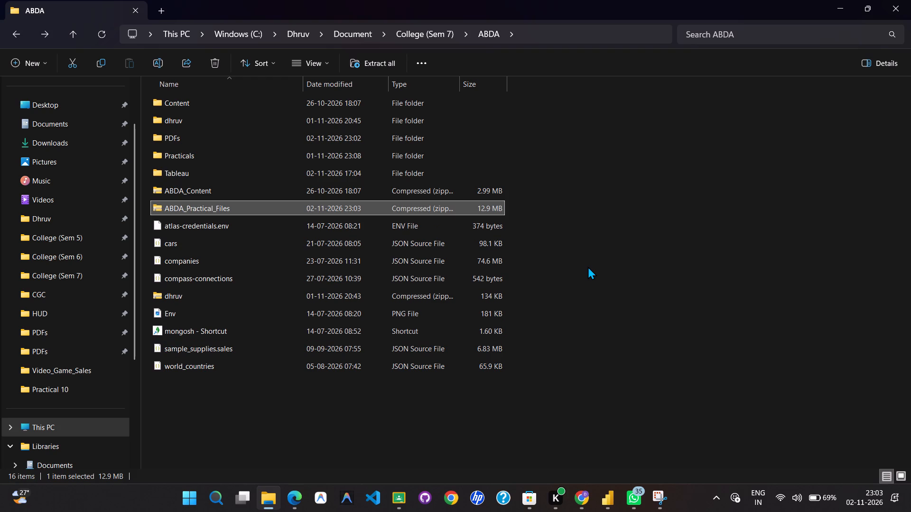
Copy the ABDA_Practical_Files ZIP archive from the ABDA folder.
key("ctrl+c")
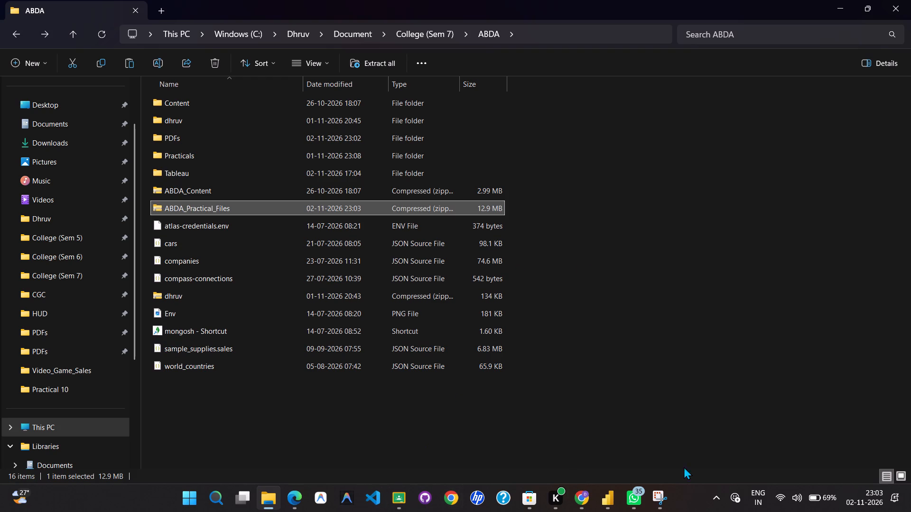
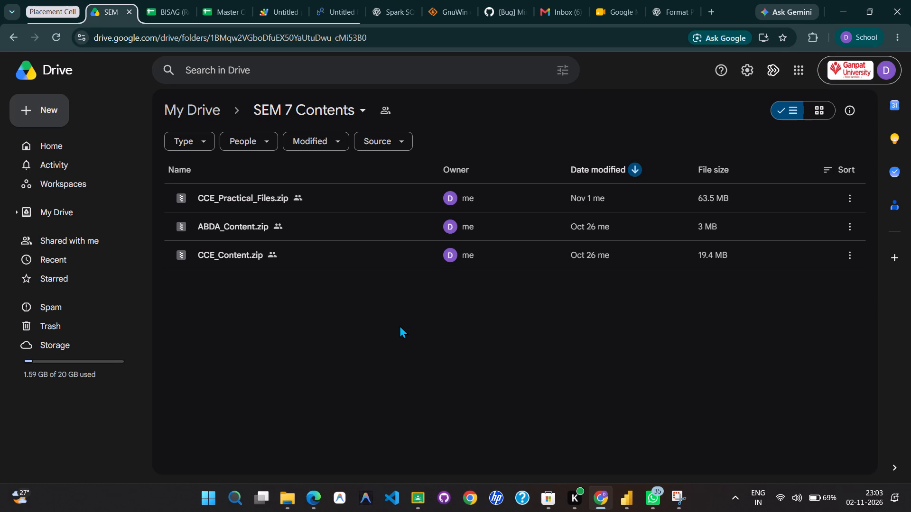
Upload the ABDA_Practical_Files ZIP from the local ABDA folder to the SEM 7 Contents folder in Drive.
left_click(44, 120)
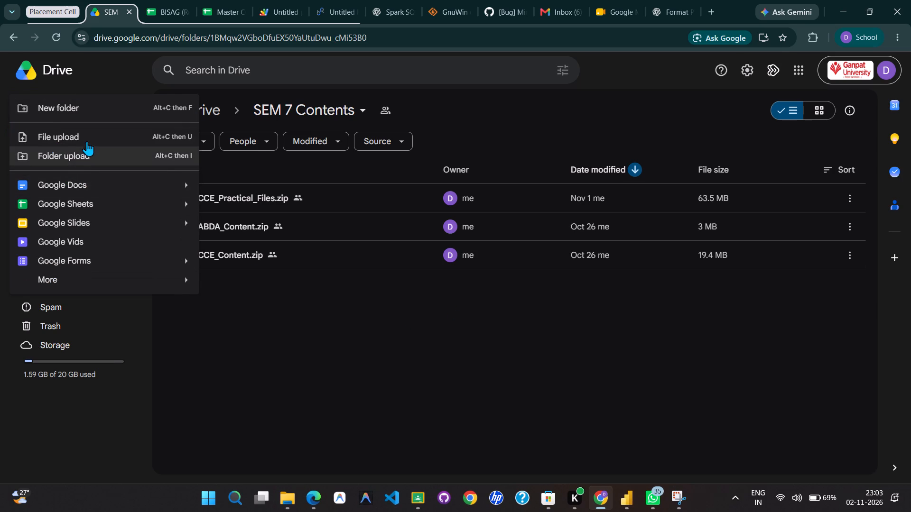
left_click(87, 140)
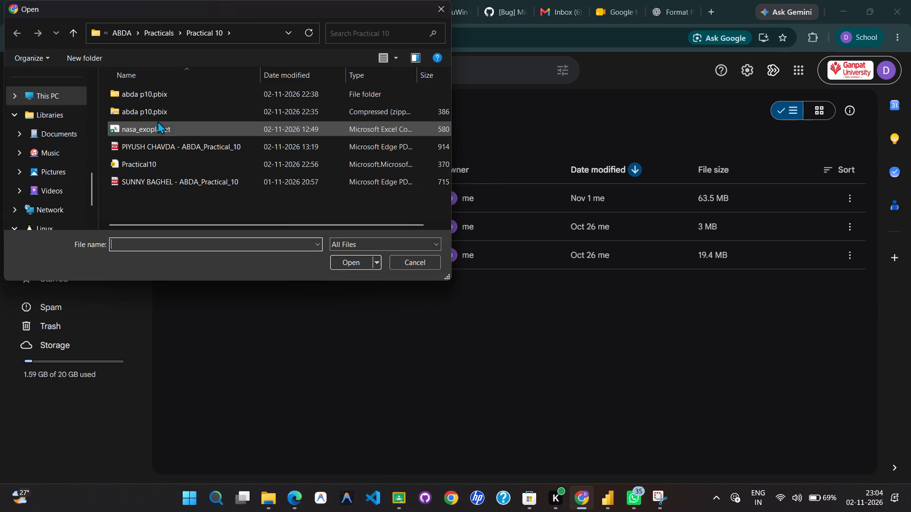
left_click(162, 33)
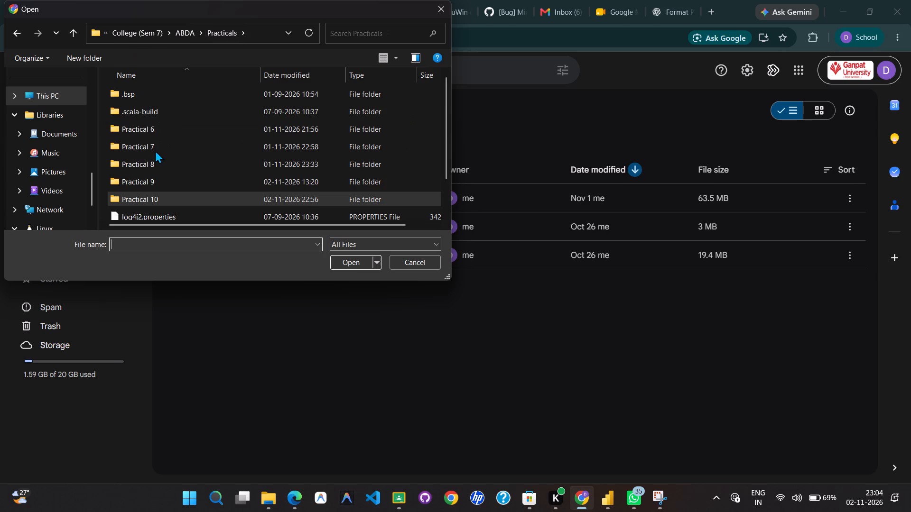
left_click(179, 32)
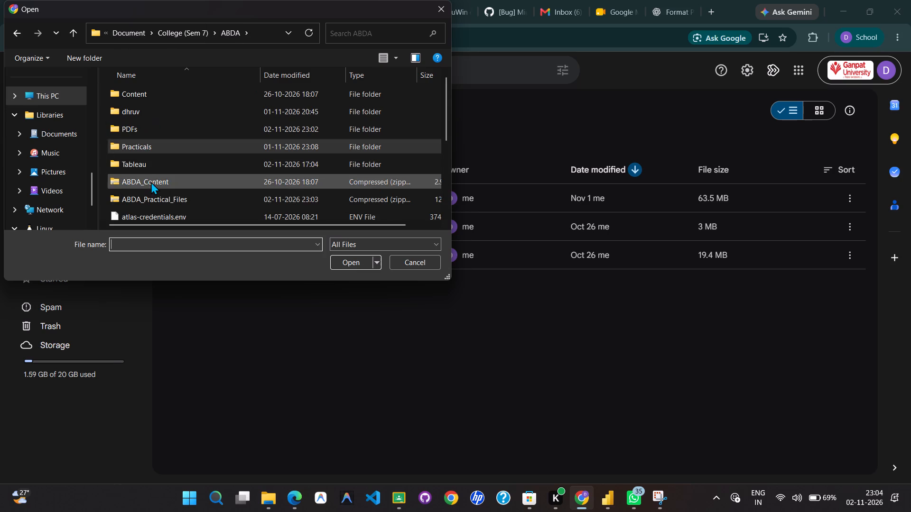
double_click(153, 204)
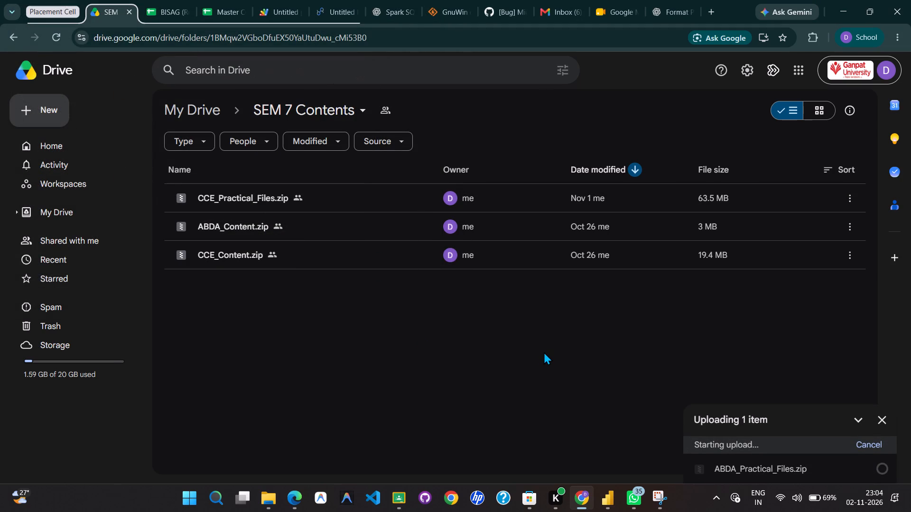
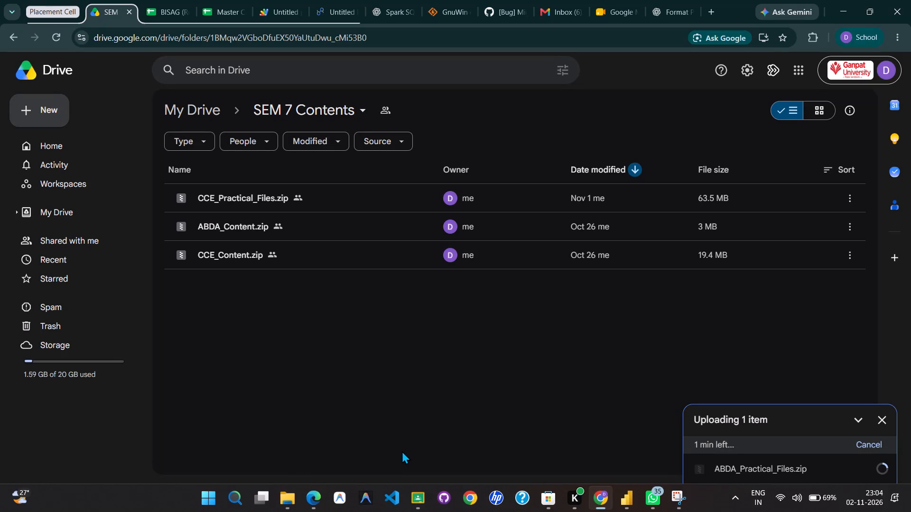
Switch to Power BI Desktop, save the abda p10 report, and close it.
left_click(624, 502)
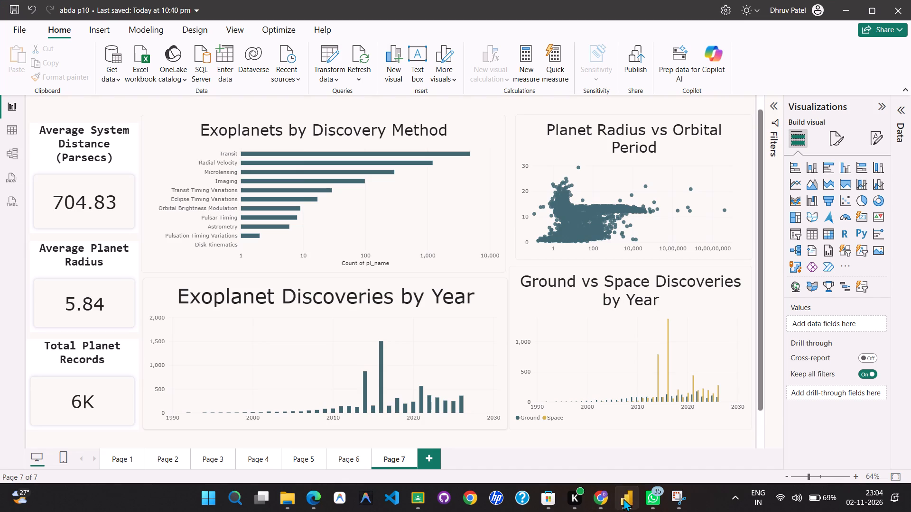
key("ctrl+s")
left_click(910, 0)
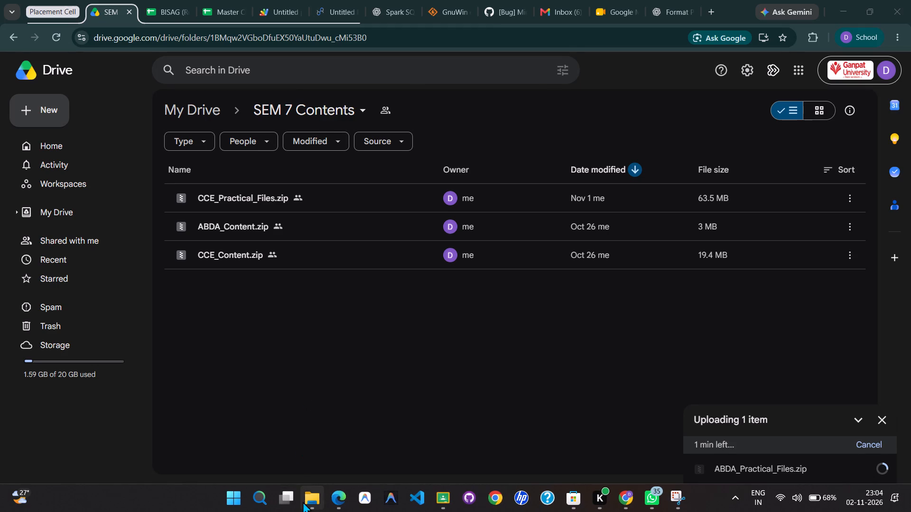
Move the abda p10 Power BI file from the Telegram Desktop folder in Downloads into the ABDA Practical 10 folder.
left_click(303, 502)
left_click(58, 150)
double_click(247, 113)
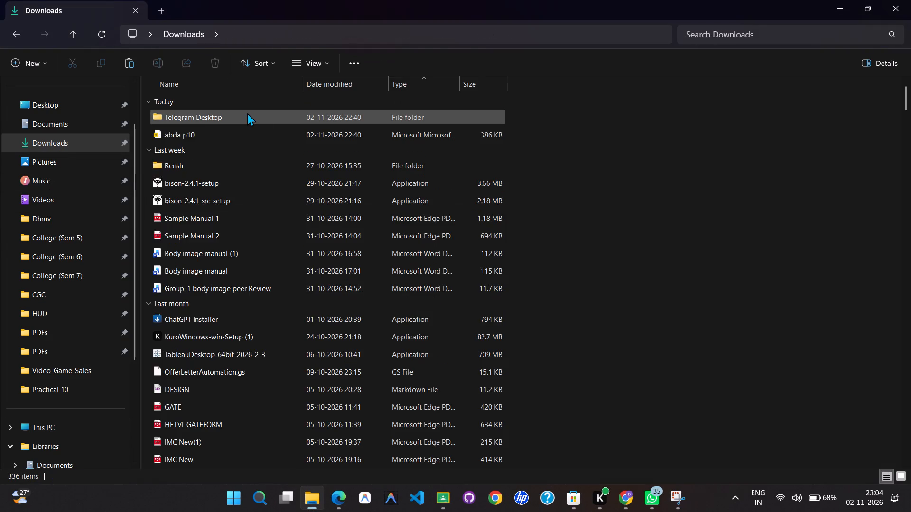
left_click(246, 117)
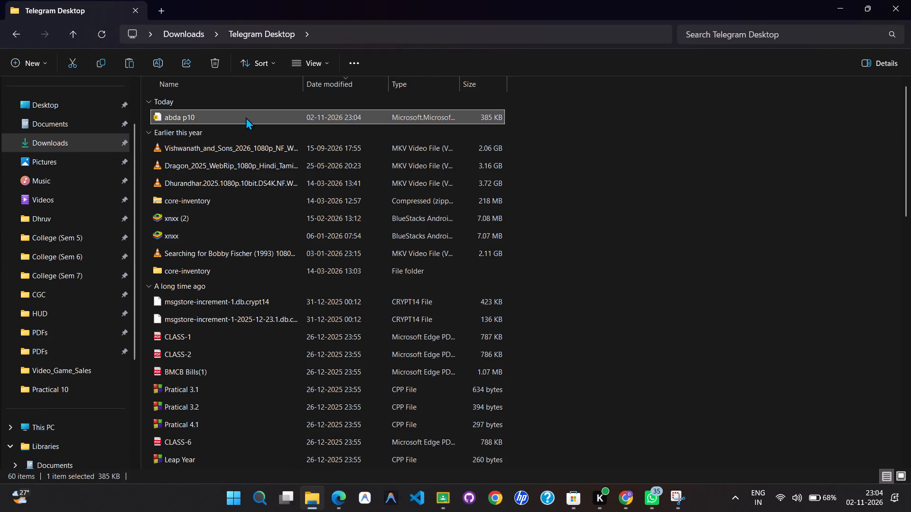
key("ctrl+x")
left_click(65, 278)
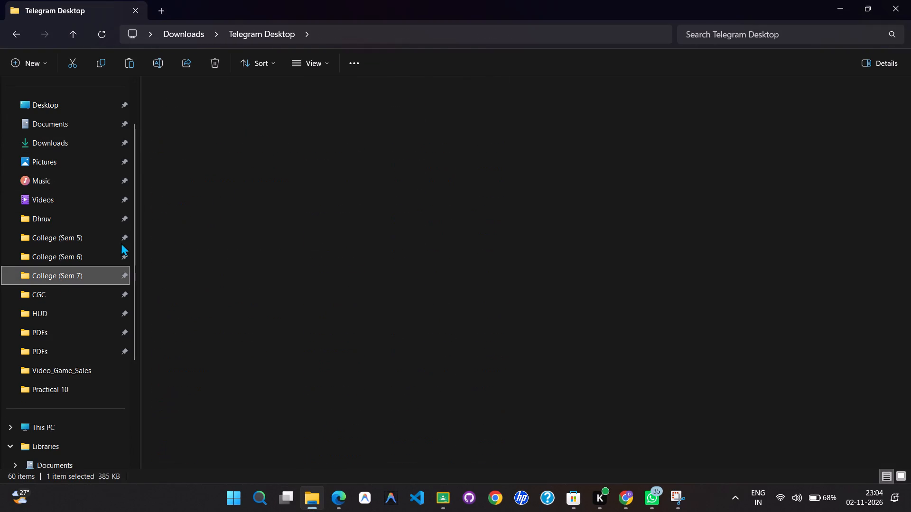
left_click(49, 397)
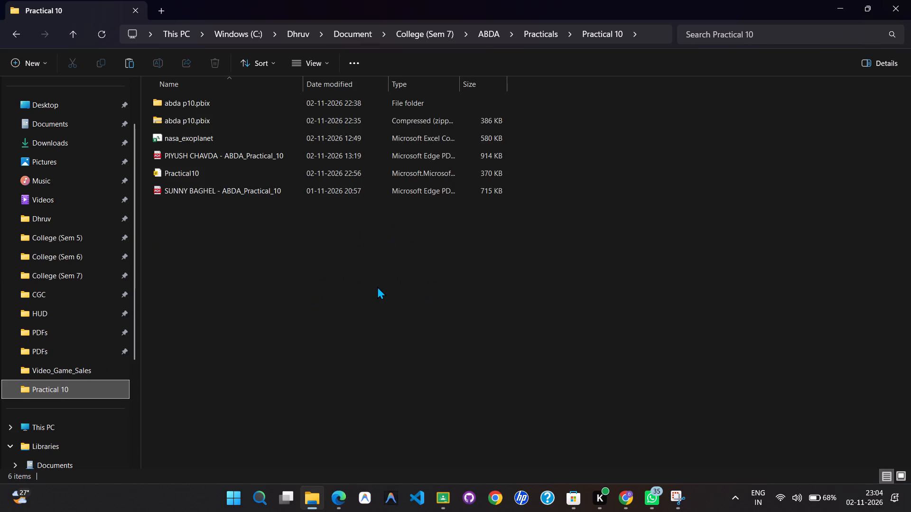
left_click(377, 286)
key("ctrl+v")
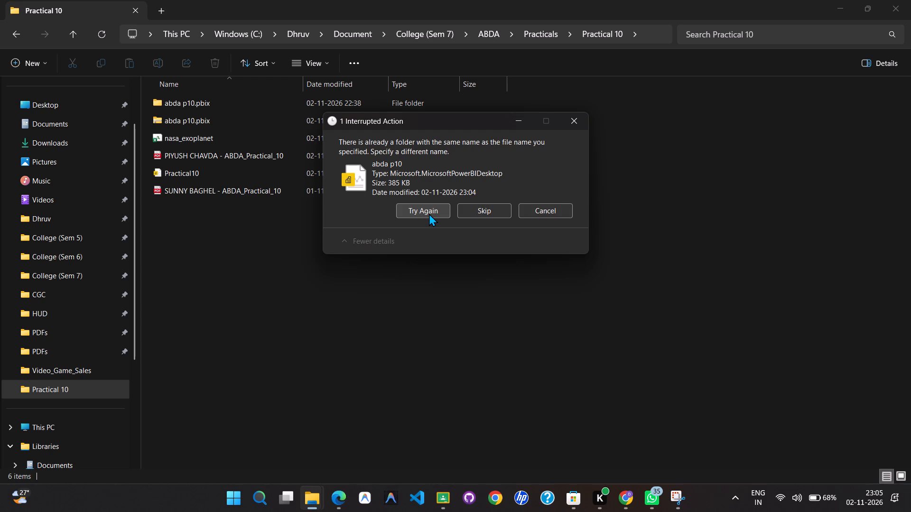
Permanently delete the abda p10.pbix folder and the abda p10.pbix compressed file from the Practical 10 folder.
key("Escape")
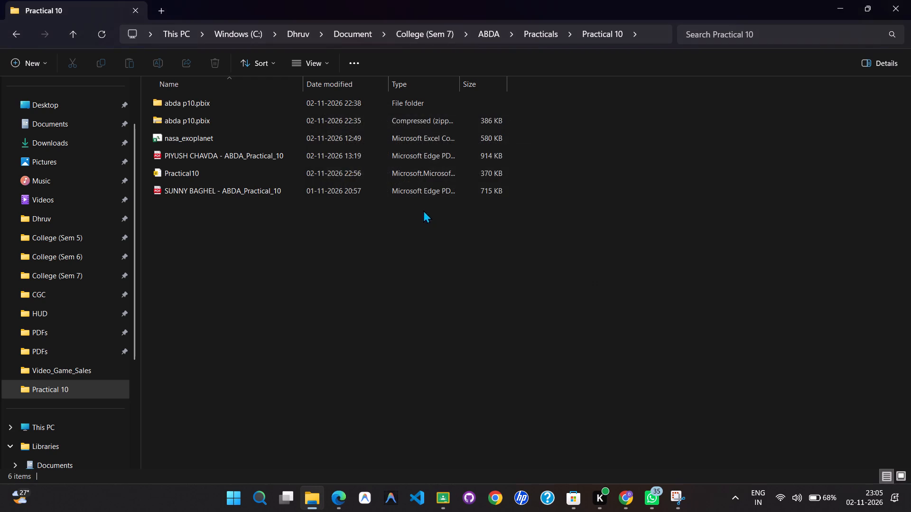
left_click(307, 114)
key("shift+Up")
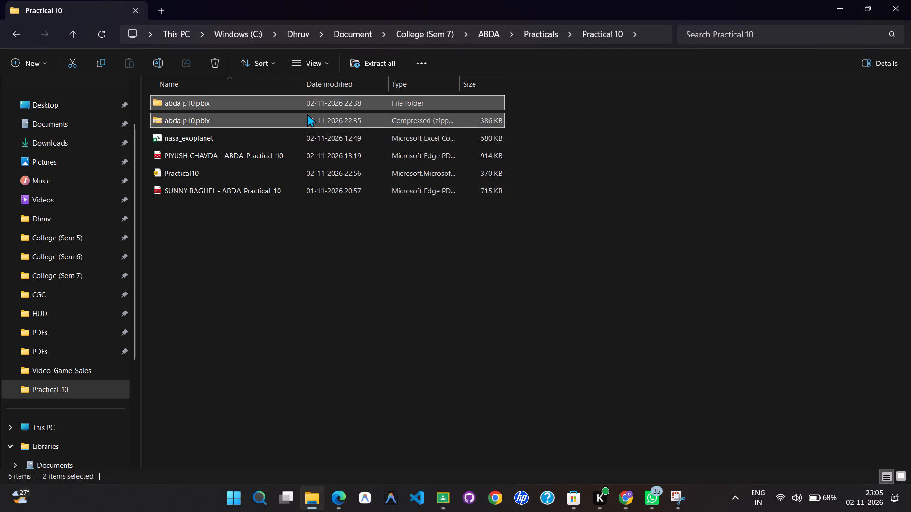
key("shift+BackSpace")
key("shift+Delete")
key("Return")
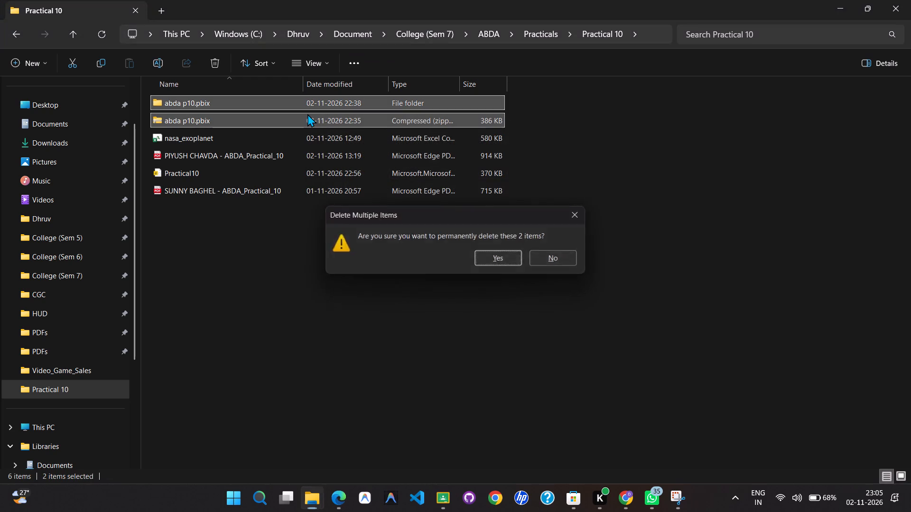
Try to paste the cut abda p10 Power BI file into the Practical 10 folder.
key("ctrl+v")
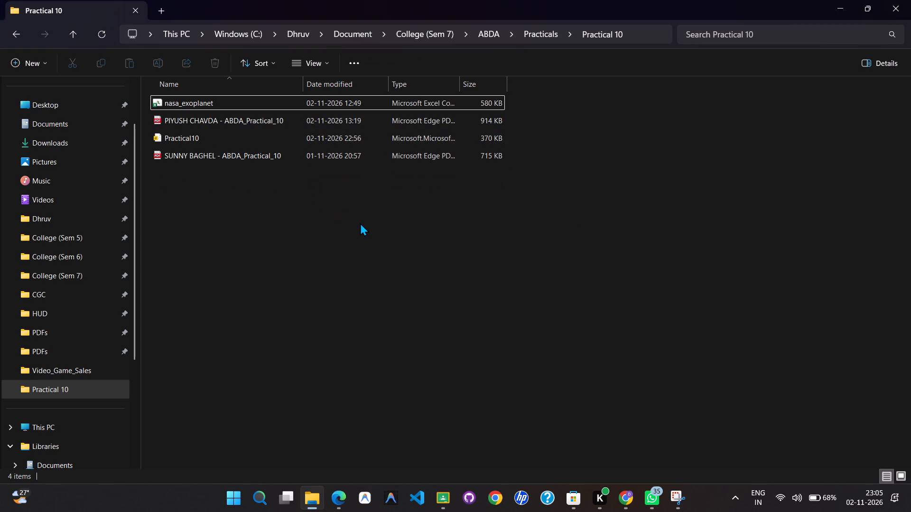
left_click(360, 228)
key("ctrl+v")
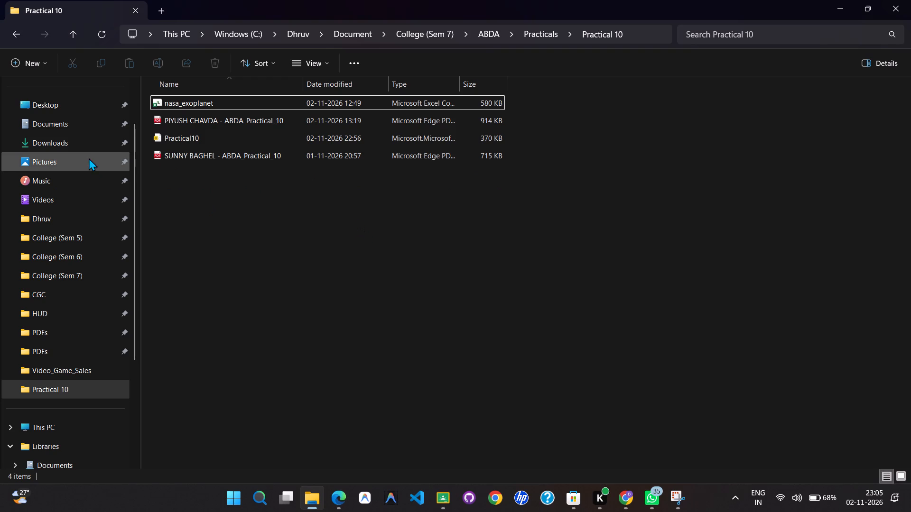
Cut the abda p10 Power BI file from the Telegram Desktop folder in Downloads to move it into Practical 10.
left_click(89, 143)
double_click(182, 112)
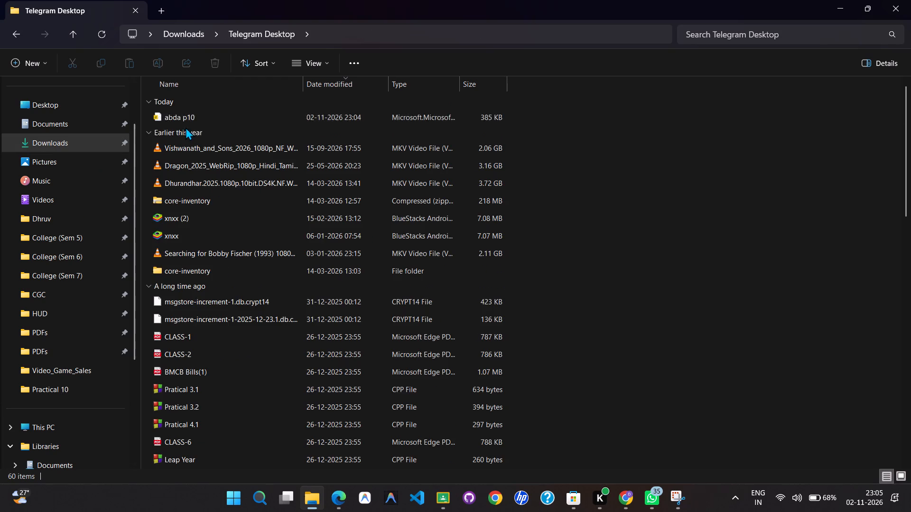
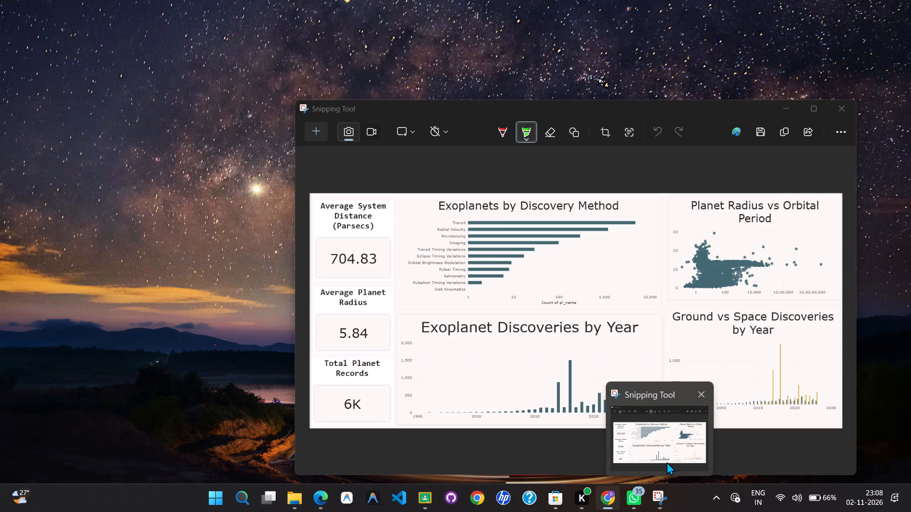
left_click(668, 460)
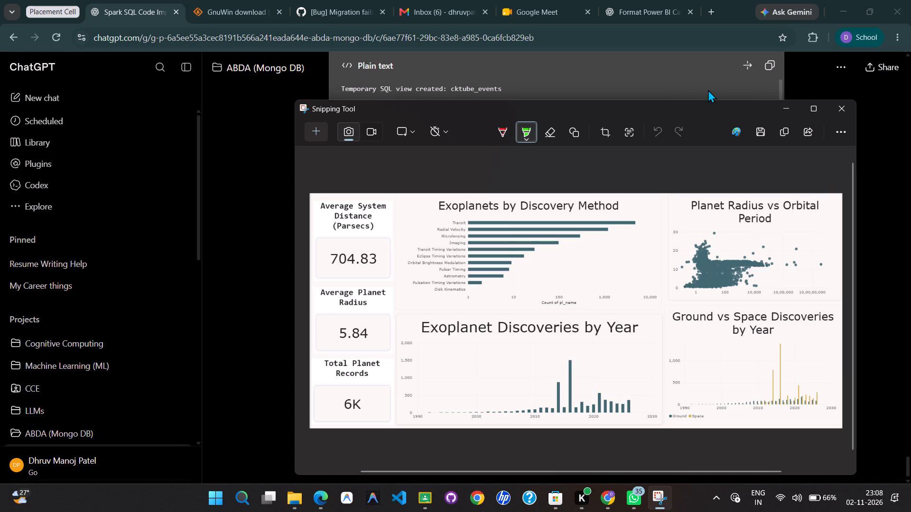
left_click(843, 113)
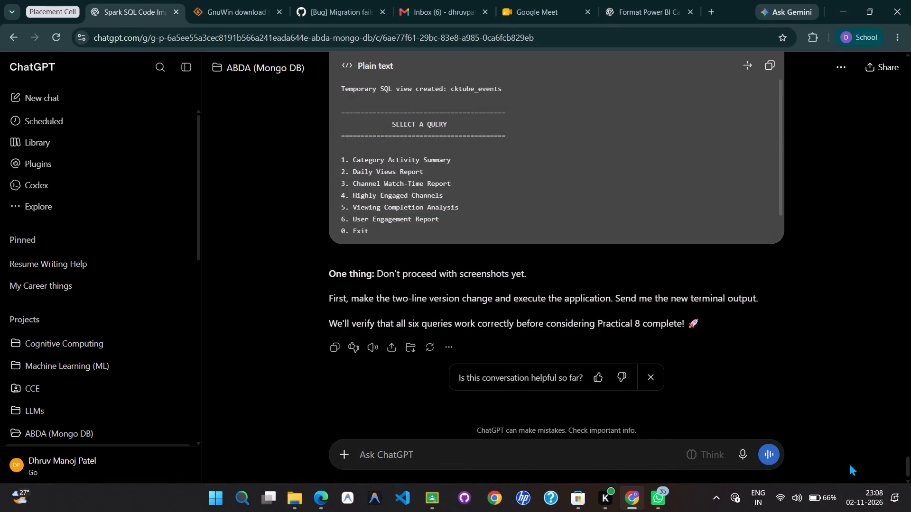
Switch to Google Classroom, open the ABDA_2026 classwork, and expand the Practical-9 assignment to check its attached work.
left_click(459, 501)
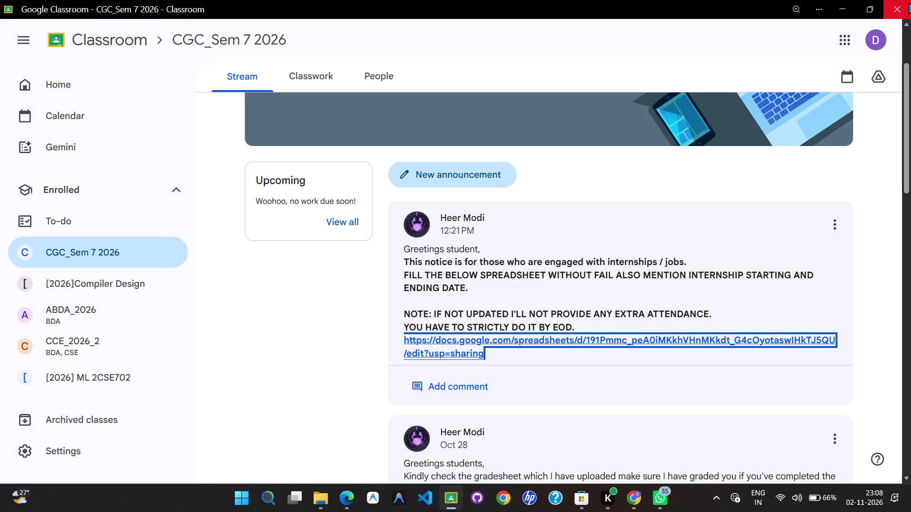
left_click(100, 325)
left_click(318, 71)
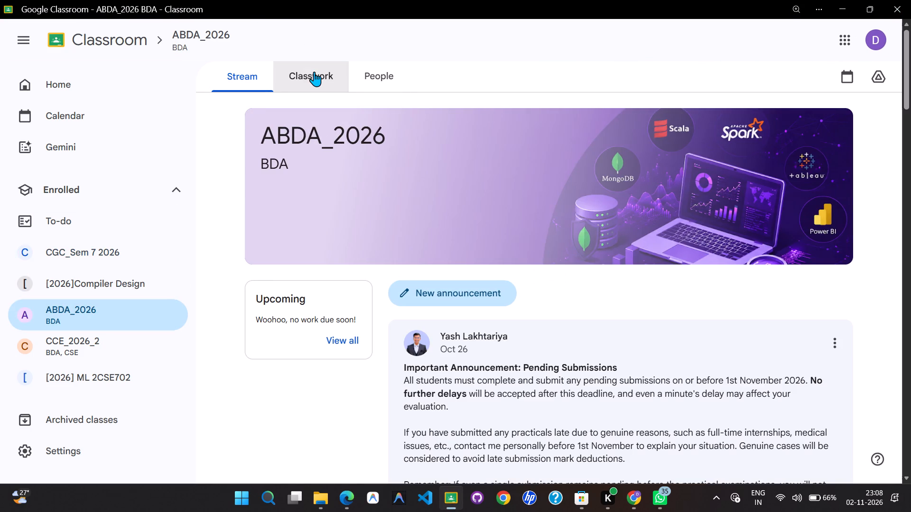
left_click(314, 71)
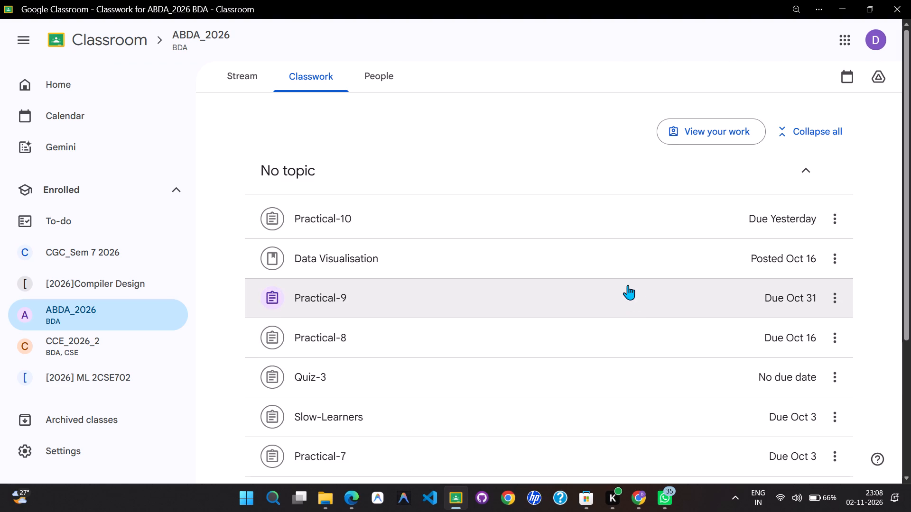
left_click(564, 288)
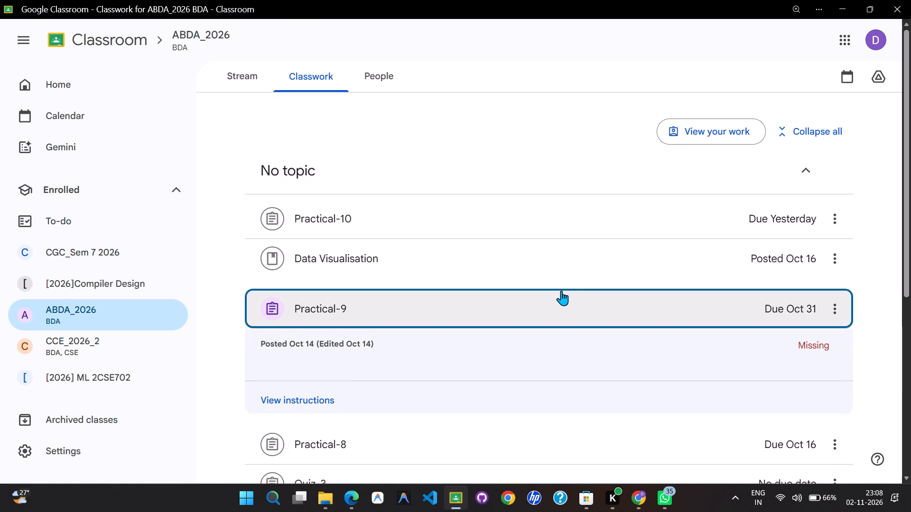
scroll(331, 401, "down", 2)
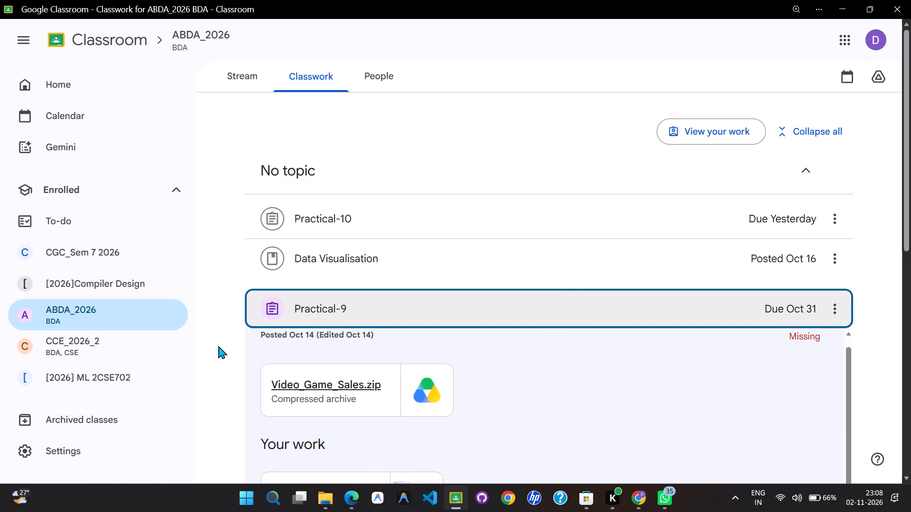
scroll(199, 334, "down", 2)
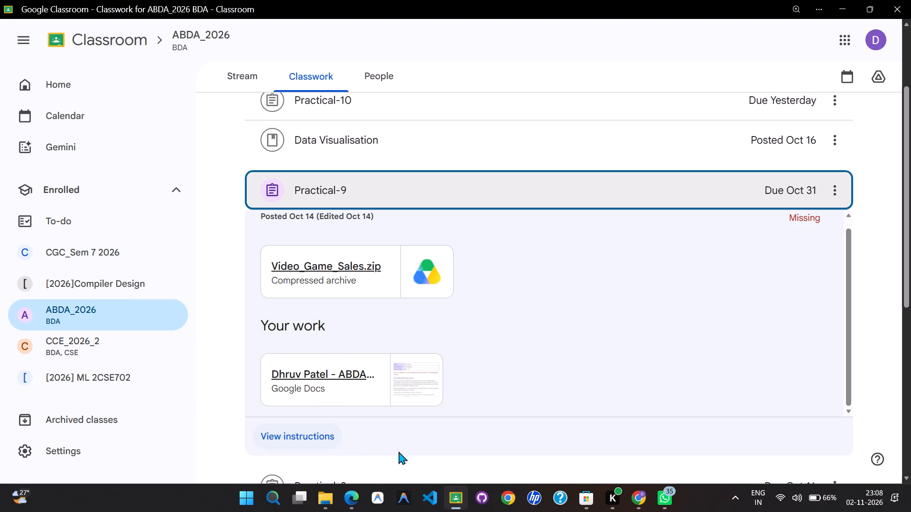
Switch to Edge and reload the ABDA_Practical_10 document.
left_click(349, 505)
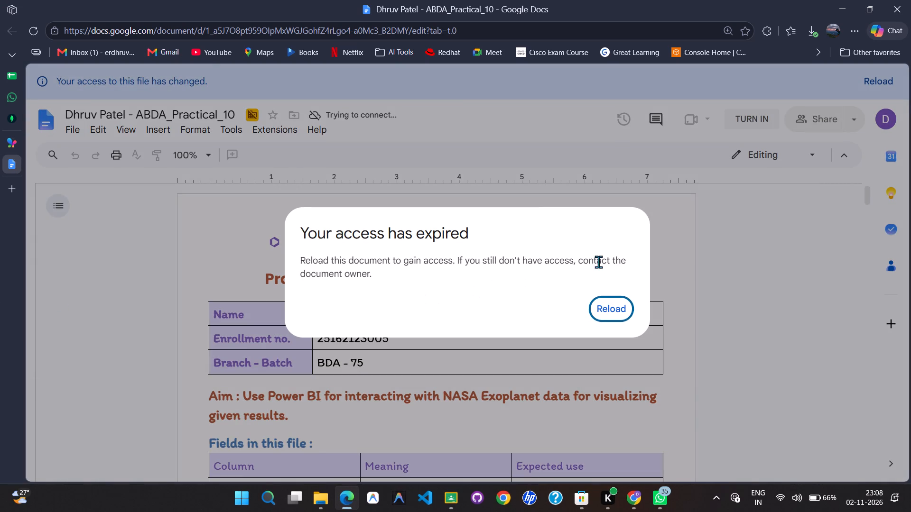
left_click(614, 311)
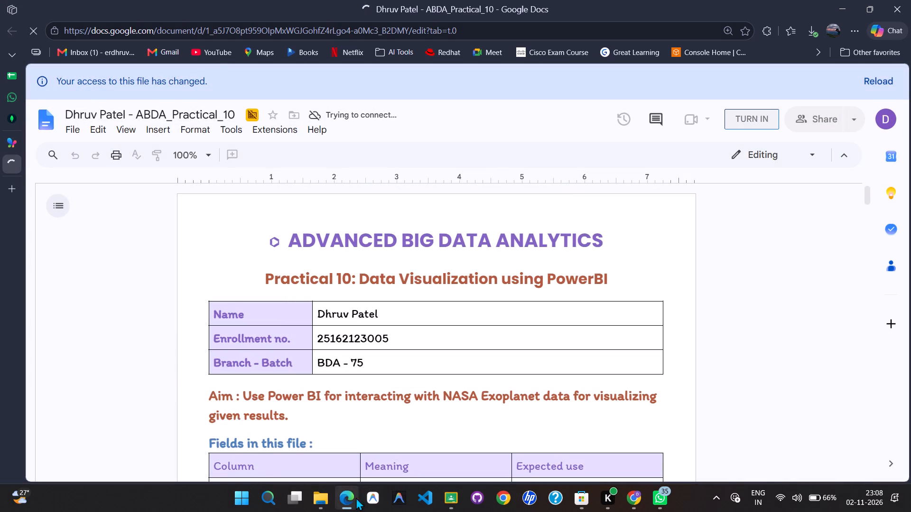
Return to Classroom, open the Practical-9 assignment page, and review the attached ABDA_Practical_9 document to its end before closing it.
left_click(457, 496)
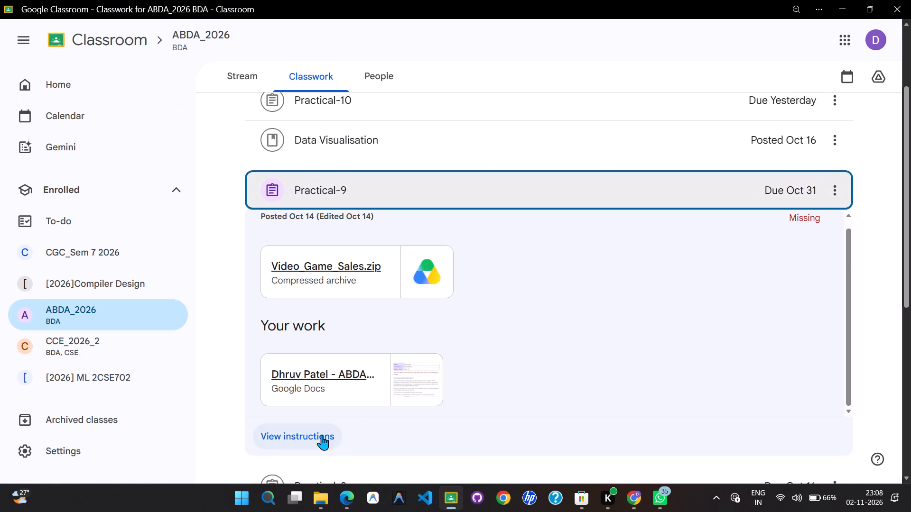
left_click(307, 439)
left_click(793, 215)
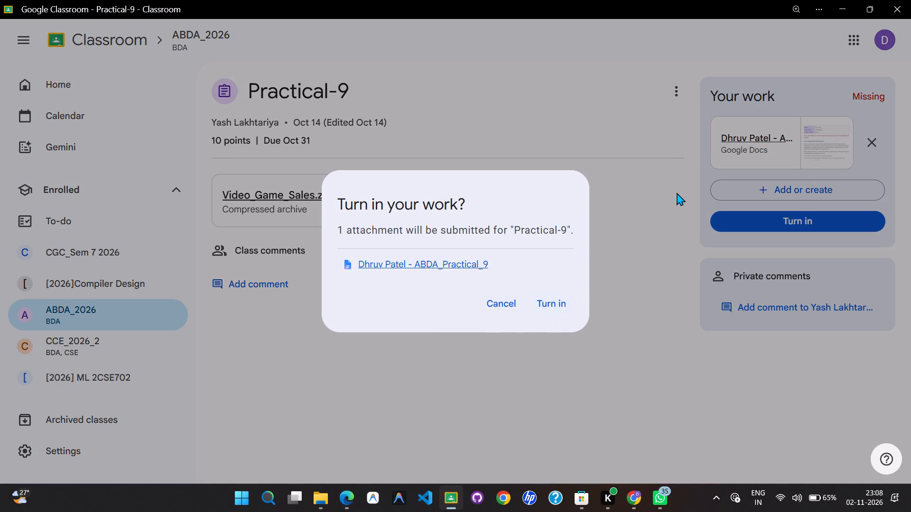
left_click(677, 192)
left_click(747, 148)
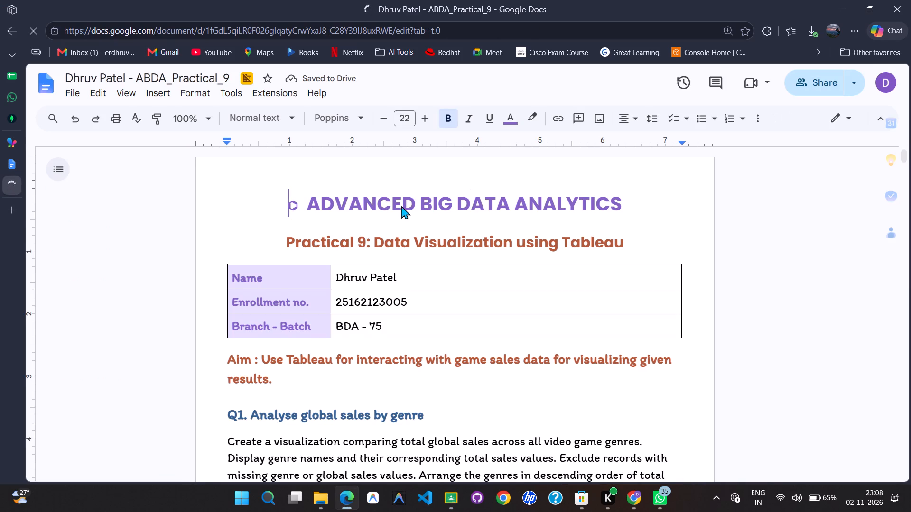
scroll(401, 206, "down", 20)
scroll(401, 206, "down", 20)
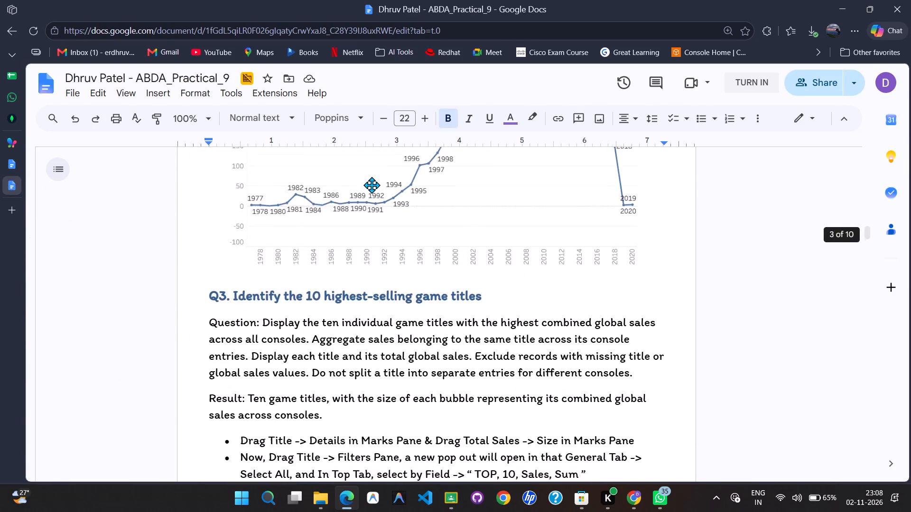
scroll(372, 185, "down", 20)
scroll(372, 185, "down", 20)
scroll(372, 185, "down", 3)
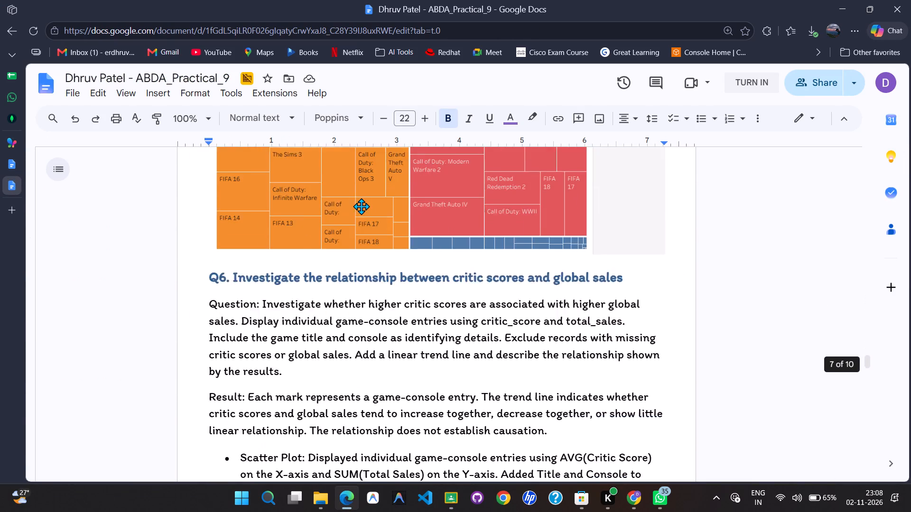
scroll(361, 206, "down", 20)
scroll(361, 206, "down", 20)
scroll(361, 206, "down", 3)
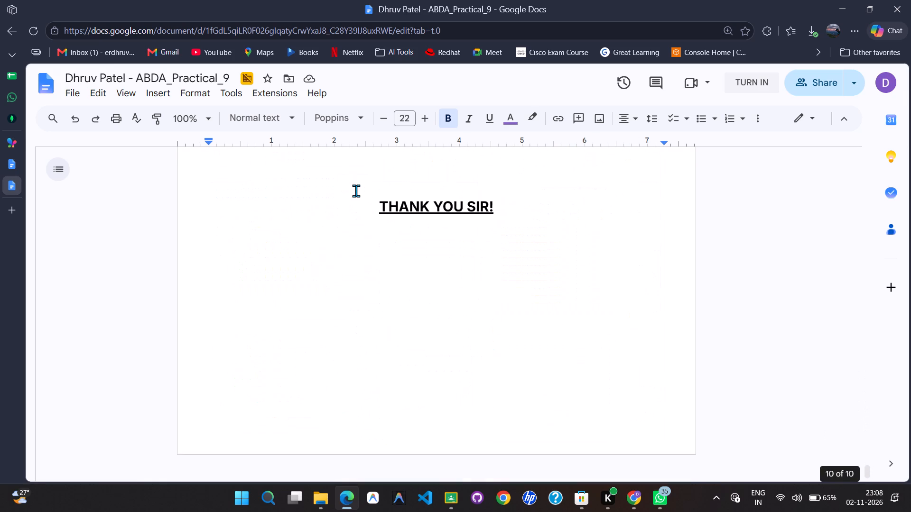
scroll(356, 190, "up", 3)
key("ctrl+w")
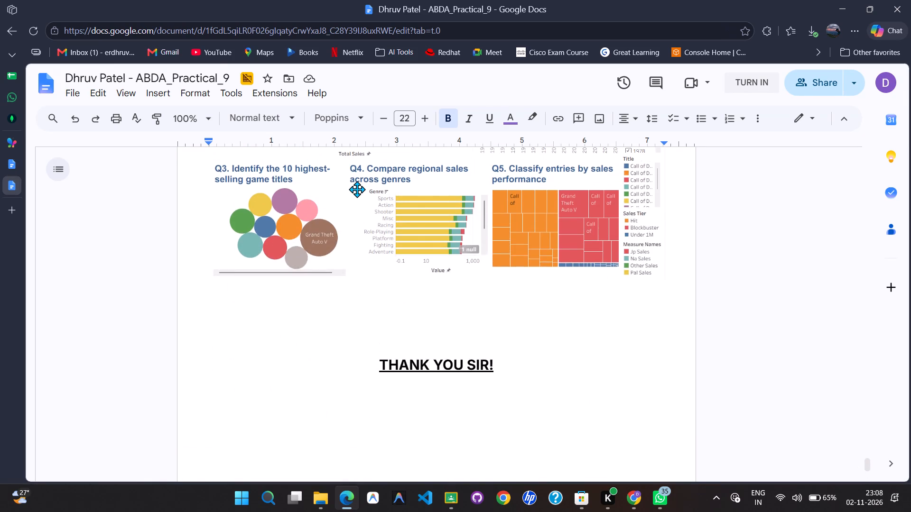
Turn in the ABDA_Practical_9 document for the Practical-9 assignment and close the Classroom window.
key("alt+Tab")
left_click(796, 229)
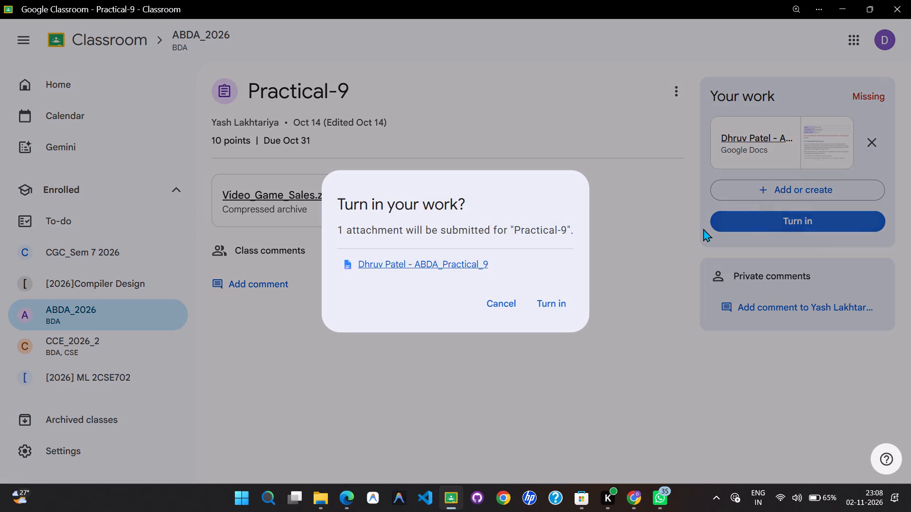
left_click(571, 290)
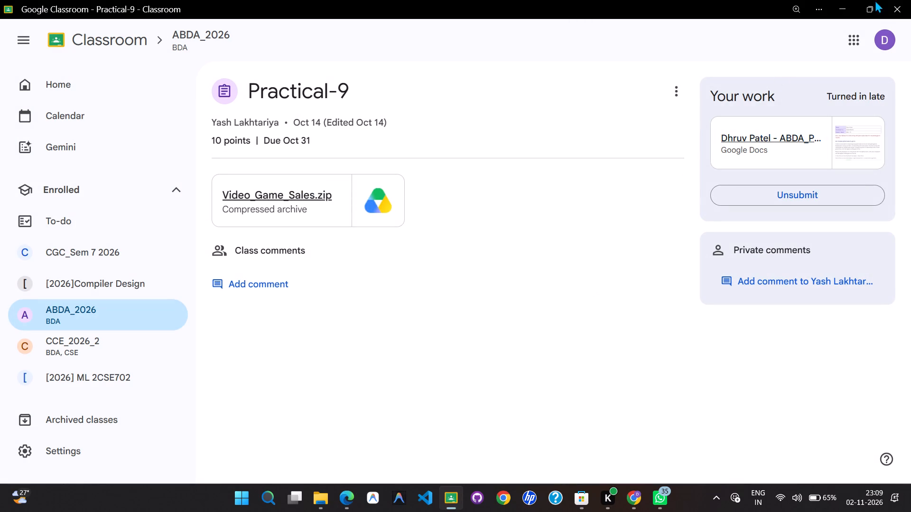
left_click(910, 0)
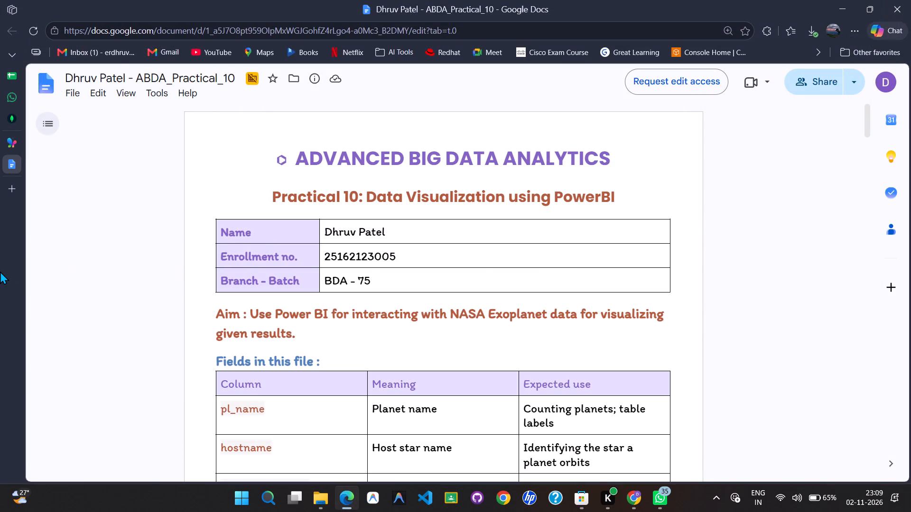
Close the ABDA_Practical_10 document and the MSN article in Edge, leaving a new tab open.
key("ctrl+w")
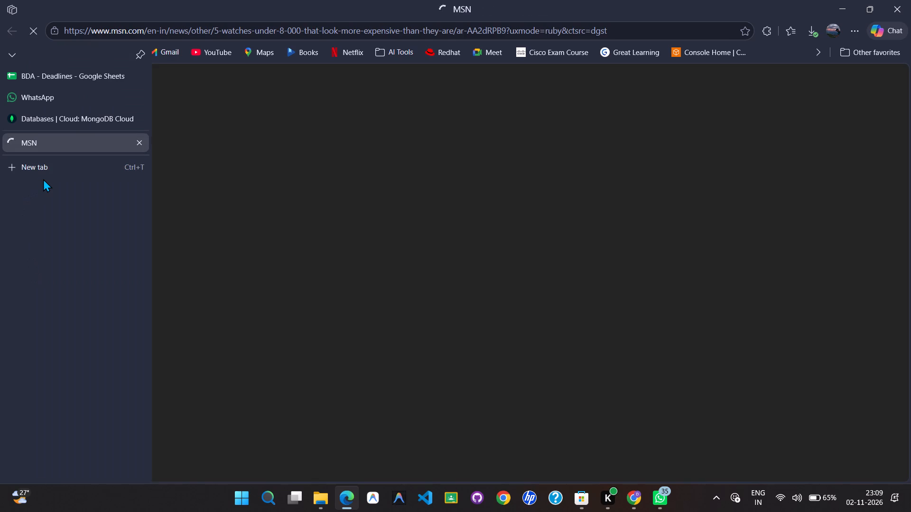
left_click(43, 179)
left_click(33, 170)
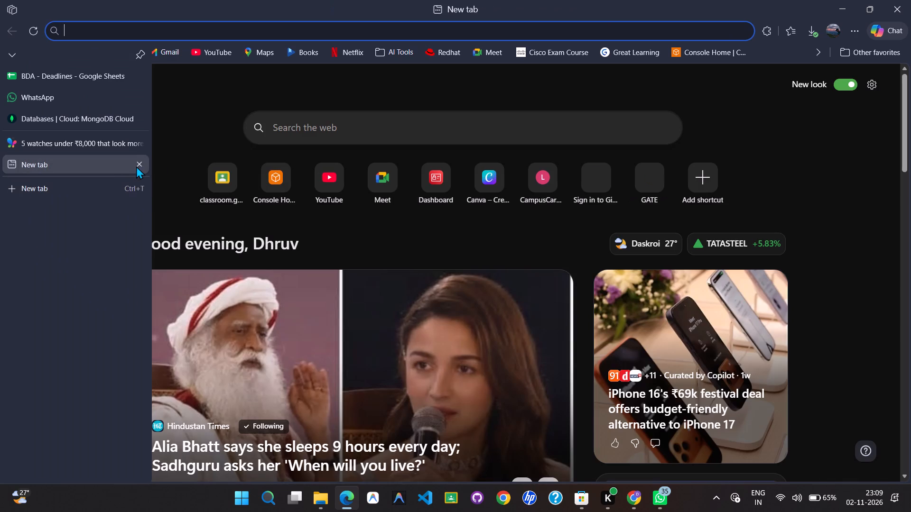
left_click(140, 144)
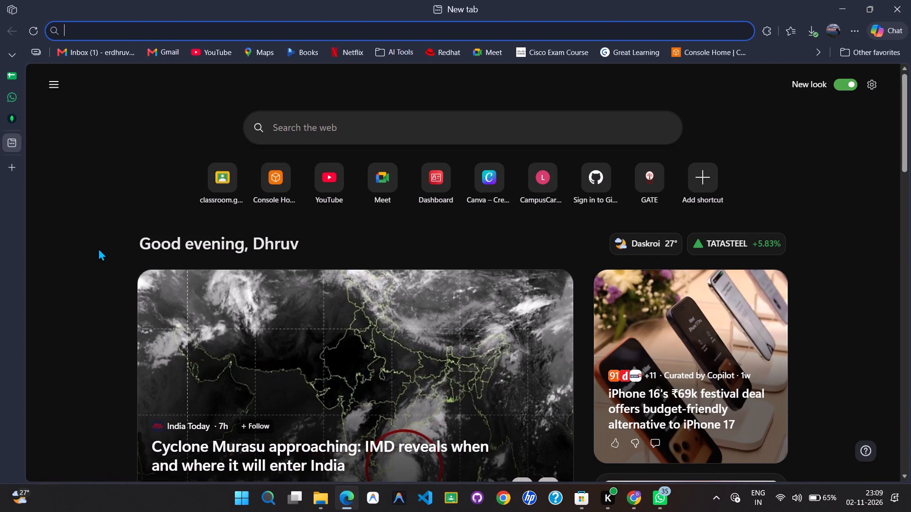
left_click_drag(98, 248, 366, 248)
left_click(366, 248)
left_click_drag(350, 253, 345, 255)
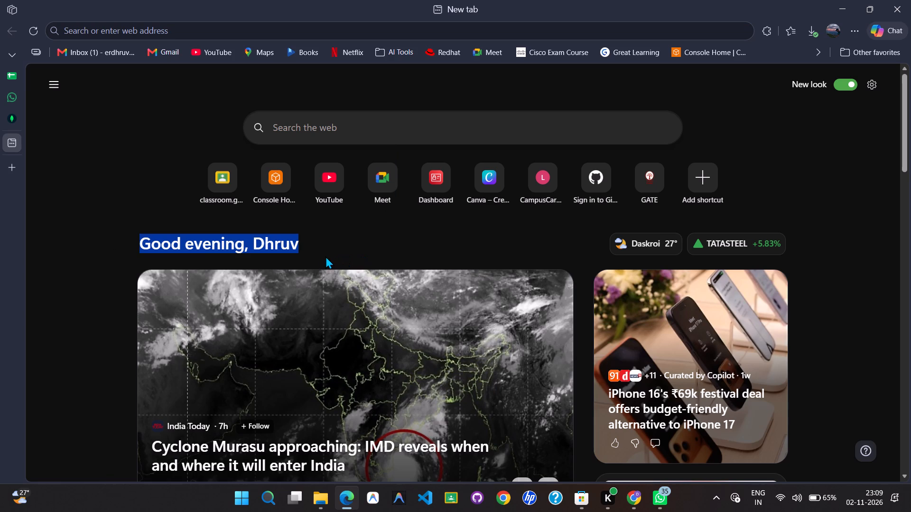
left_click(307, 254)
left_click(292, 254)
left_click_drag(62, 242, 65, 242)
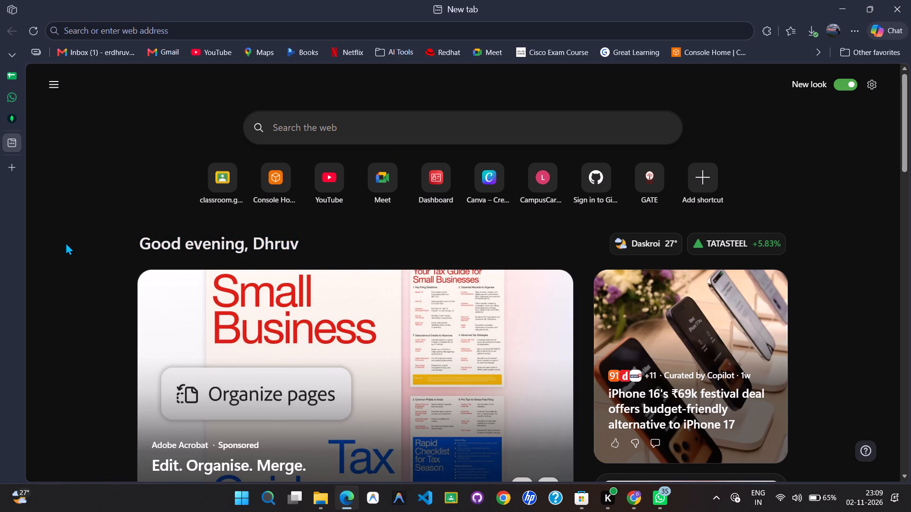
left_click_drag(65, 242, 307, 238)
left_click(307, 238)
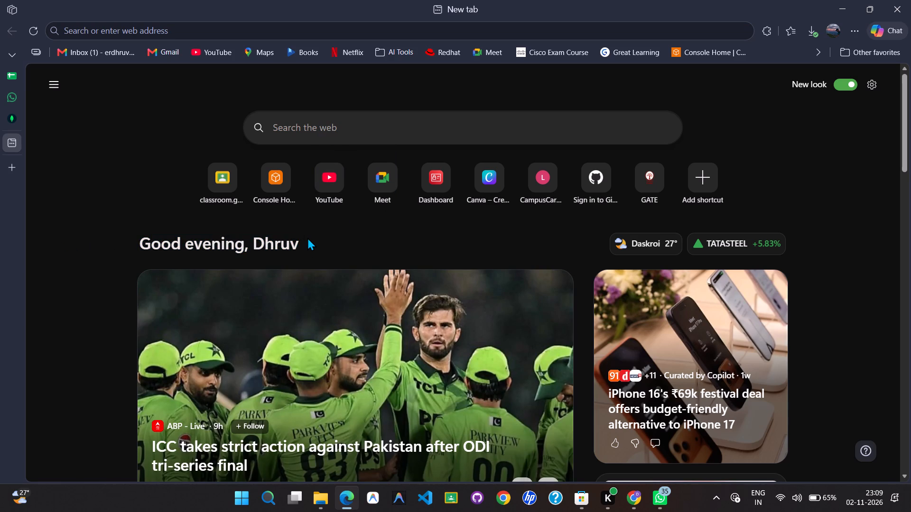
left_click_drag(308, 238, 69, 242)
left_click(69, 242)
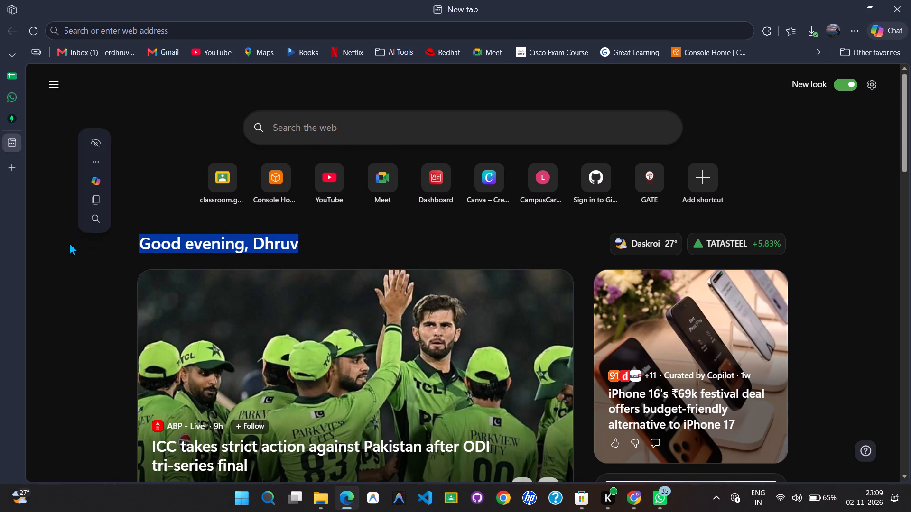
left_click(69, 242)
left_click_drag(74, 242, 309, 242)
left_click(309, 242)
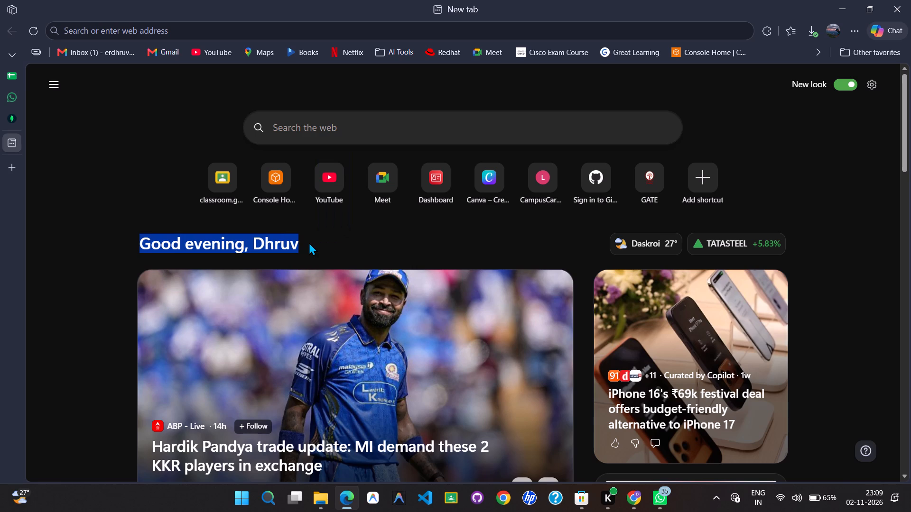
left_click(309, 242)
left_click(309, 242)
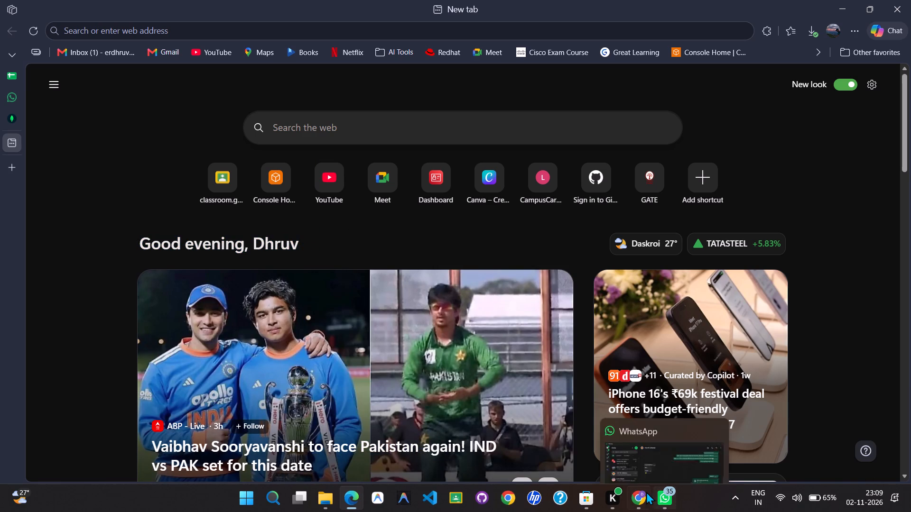
Close the Microsoft Store and the File Explorer window showing the Practical 10 folder.
left_click(586, 496)
left_click(910, 0)
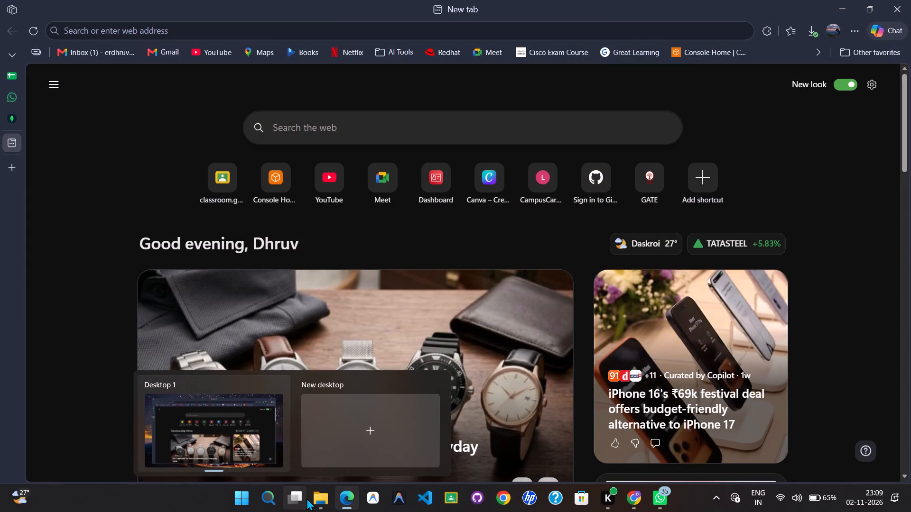
left_click(310, 498)
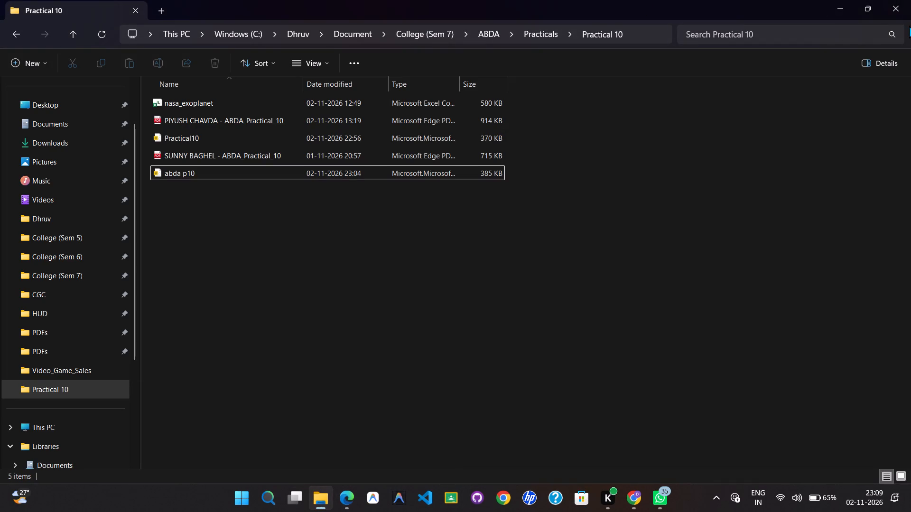